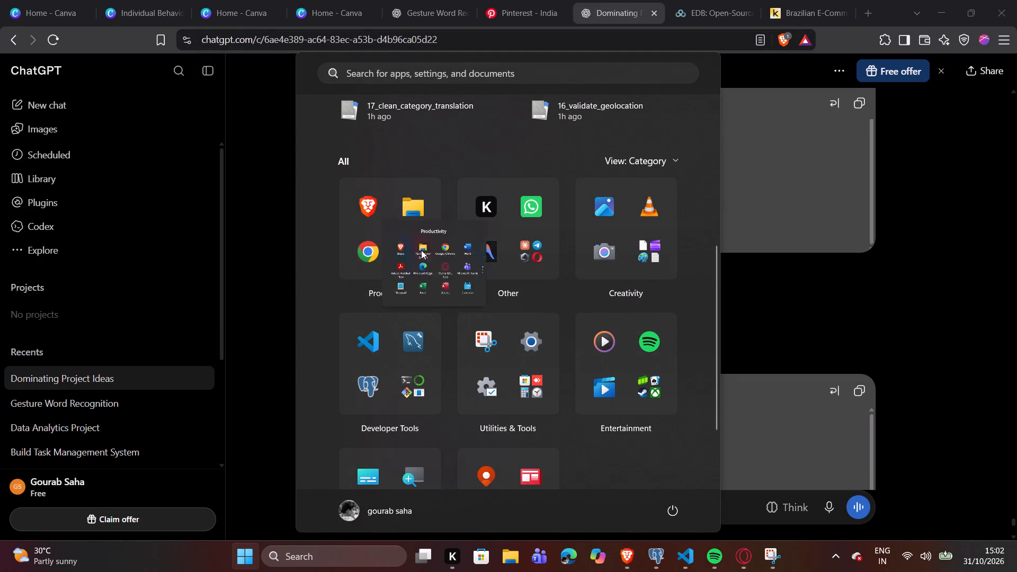
Launch Word and open the recent document Indian Sign Language.
{"action": "left_click", "coordinate": [600, 245]}
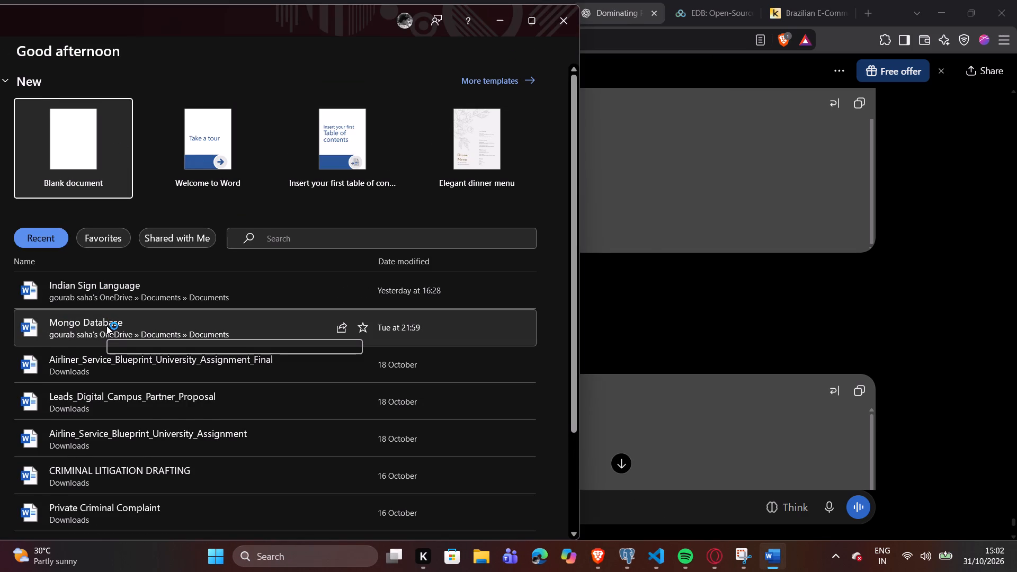
{"action": "left_click", "coordinate": [110, 300]}
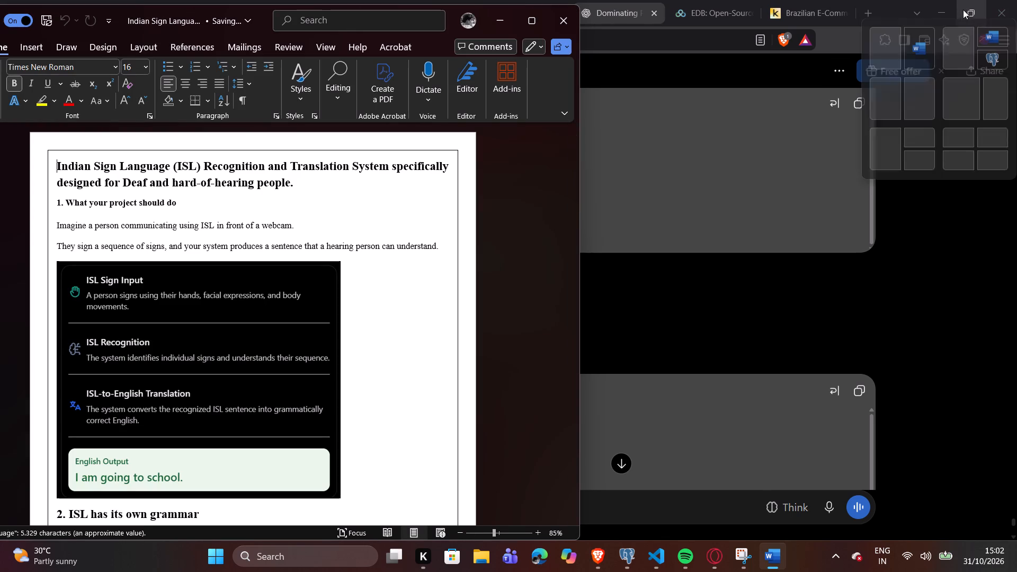
Snap the ChatGPT browser window to the left half of the screen, with the Word document filling the other half.
{"action": "left_click", "coordinate": [921, 39]}
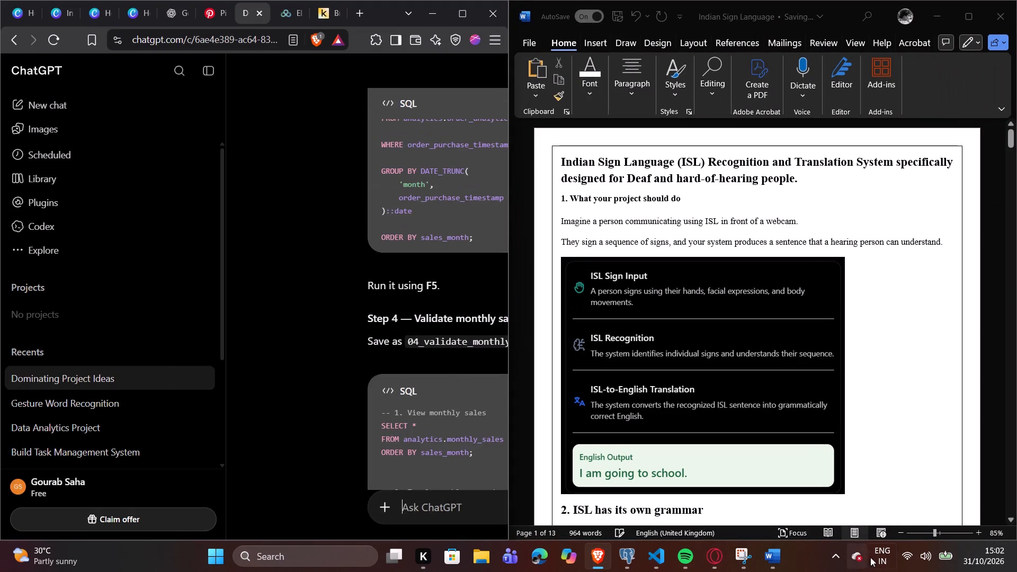
Set the display brightness to 73 in the system quick settings.
{"action": "left_click", "coordinate": [920, 554]}
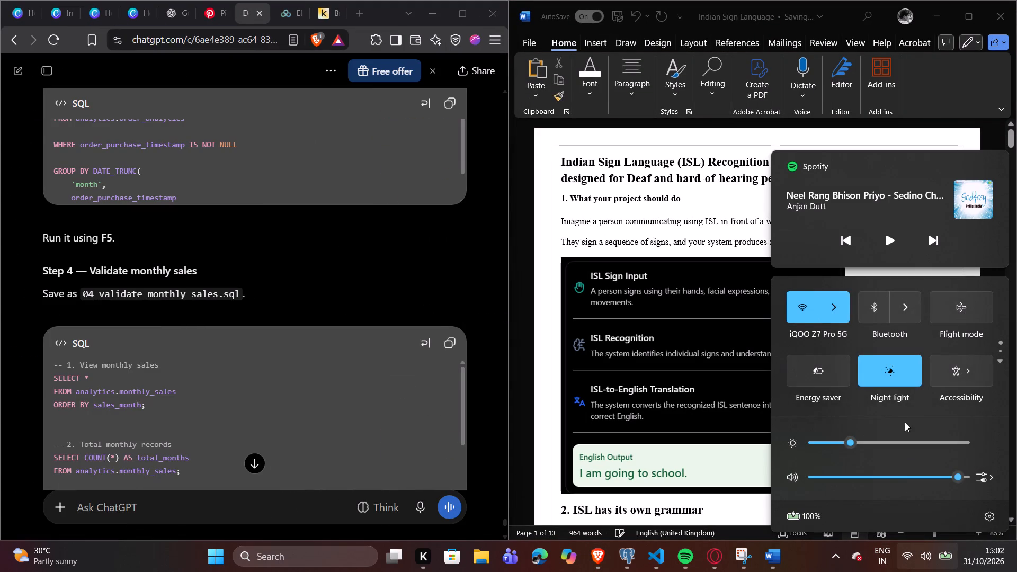
{"action": "left_click", "coordinate": [905, 422]}
{"action": "left_click_drag", "start_coordinate": [917, 441], "coordinate": [923, 440]}
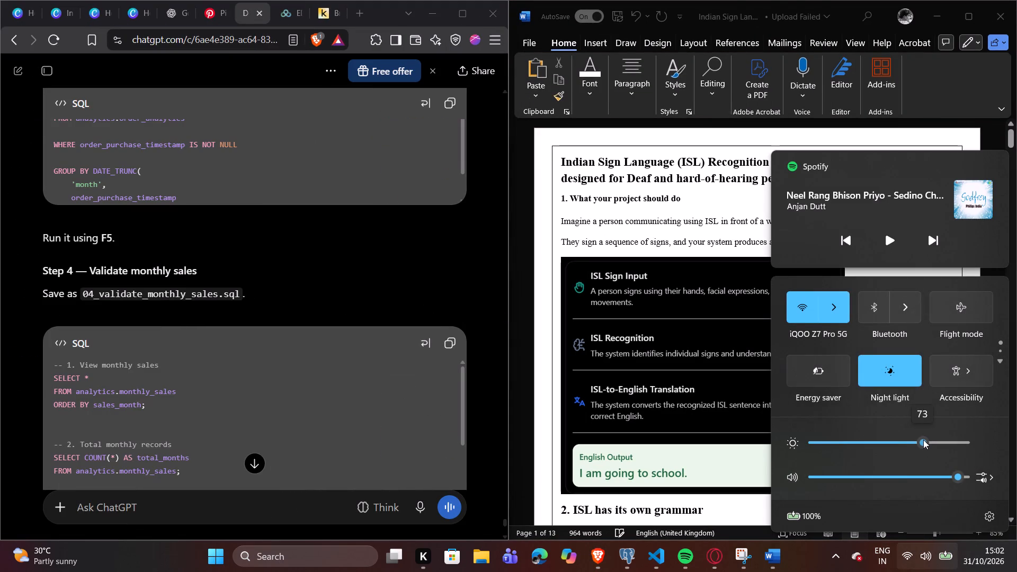
{"action": "left_click_drag", "start_coordinate": [923, 440], "coordinate": [924, 440]}
{"action": "left_click", "coordinate": [926, 550]}
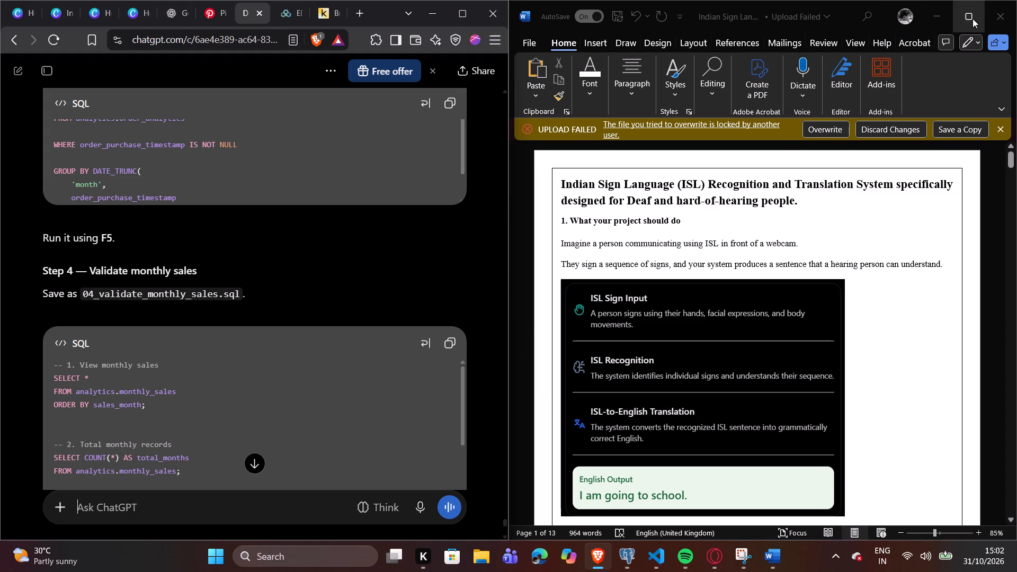
Swap the two snapped windows so Word is on the left, and narrow it to about a third of the screen width.
{"action": "left_click", "coordinate": [911, 42]}
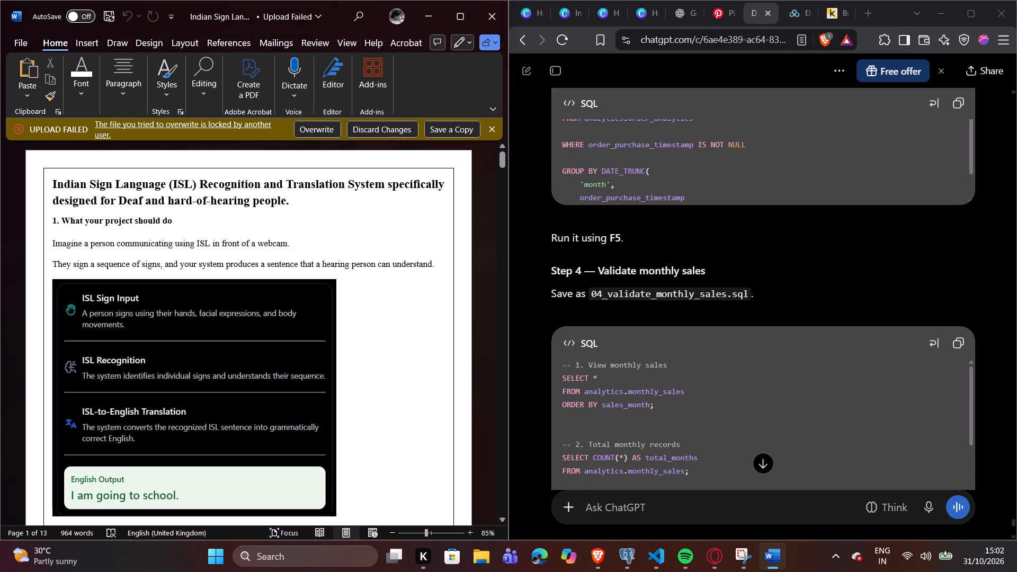
{"action": "left_click_drag", "start_coordinate": [509, 302], "coordinate": [364, 284]}
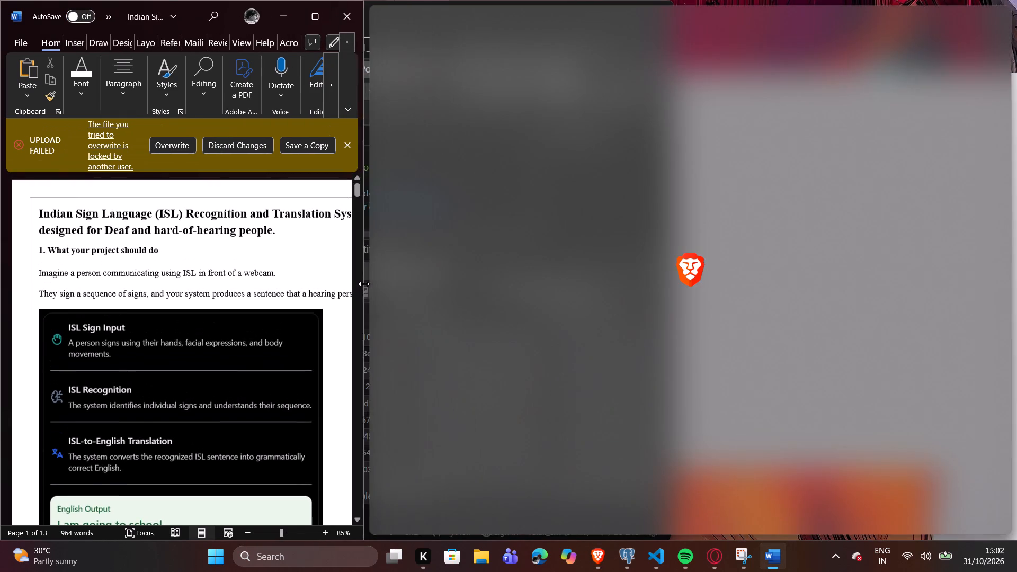
{"action": "left_click_drag", "start_coordinate": [364, 284], "coordinate": [364, 282]}
Go through the Word document down to the software development life cycle diagram near its end.
{"action": "scroll", "coordinate": [228, 283], "scroll_direction": "down", "scroll_amount": 20}
{"action": "scroll", "coordinate": [228, 283], "scroll_direction": "down", "scroll_amount": 8}
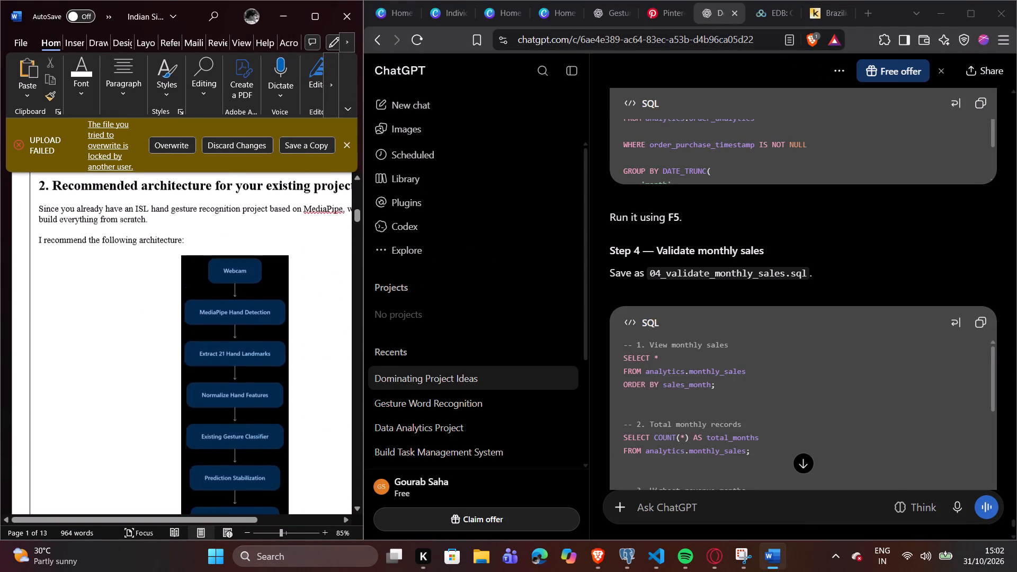
{"action": "scroll", "coordinate": [229, 272], "scroll_direction": "down", "scroll_amount": 20}
{"action": "scroll", "coordinate": [229, 272], "scroll_direction": "down", "scroll_amount": 4}
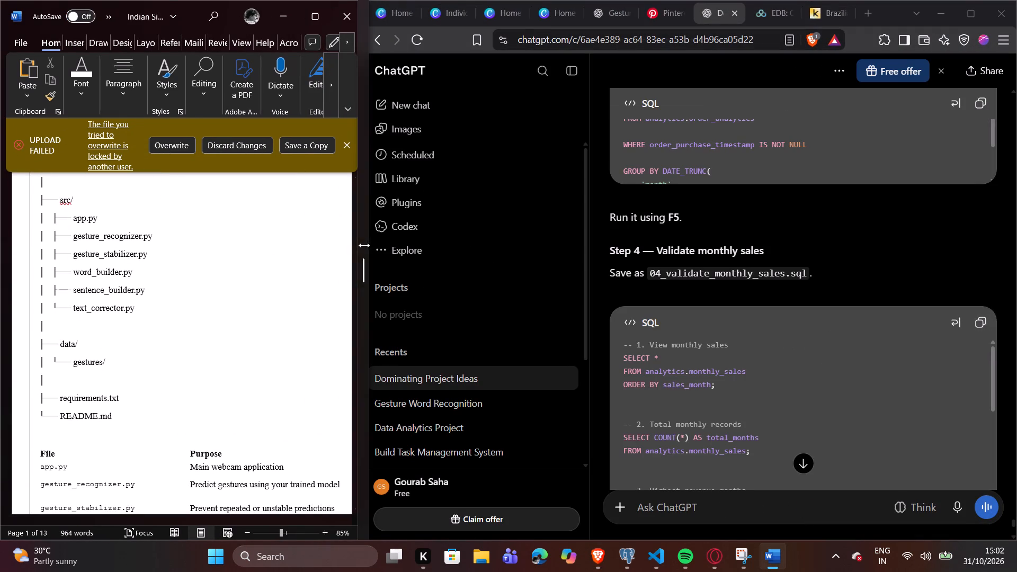
{"action": "left_click_drag", "start_coordinate": [359, 246], "coordinate": [359, 312]}
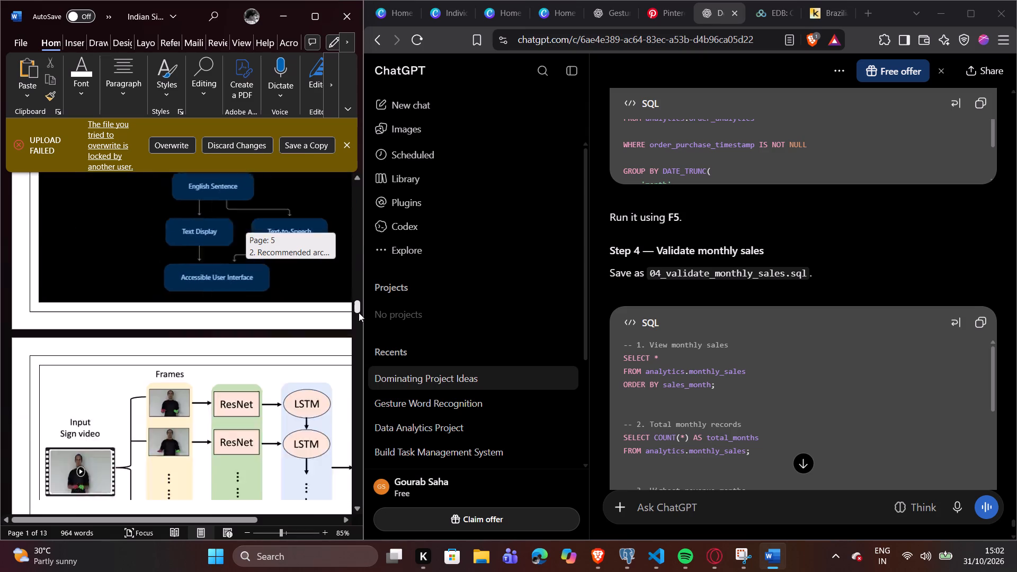
{"action": "left_click_drag", "start_coordinate": [359, 312], "coordinate": [346, 400]}
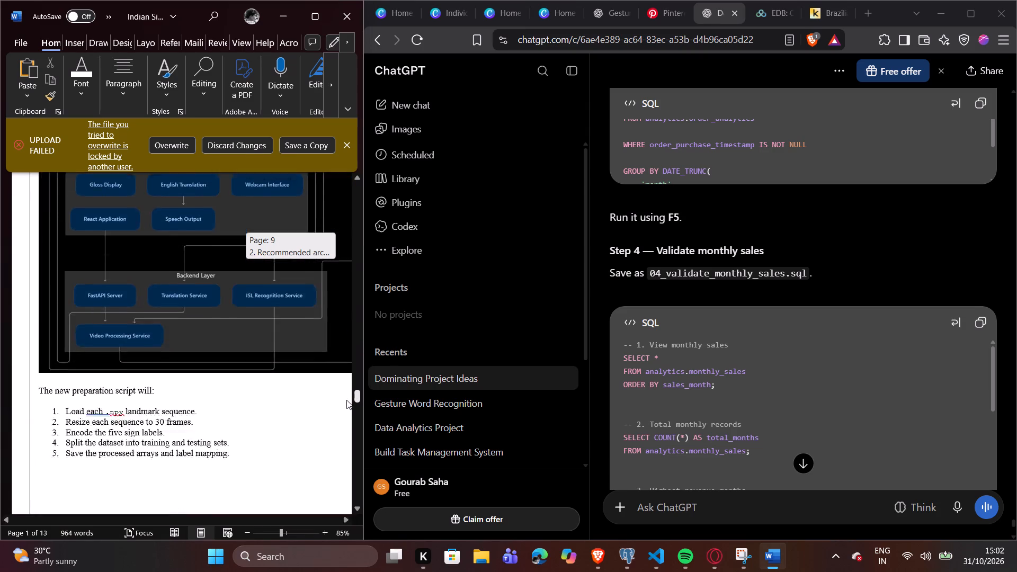
{"action": "left_click_drag", "start_coordinate": [346, 400], "coordinate": [331, 482]}
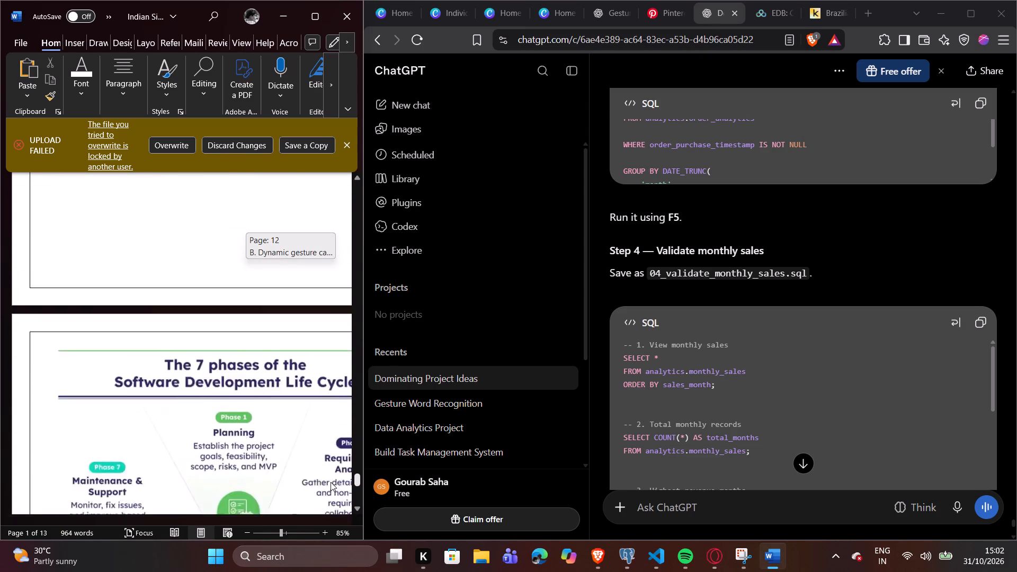
{"action": "left_click_drag", "start_coordinate": [331, 482], "coordinate": [331, 491]}
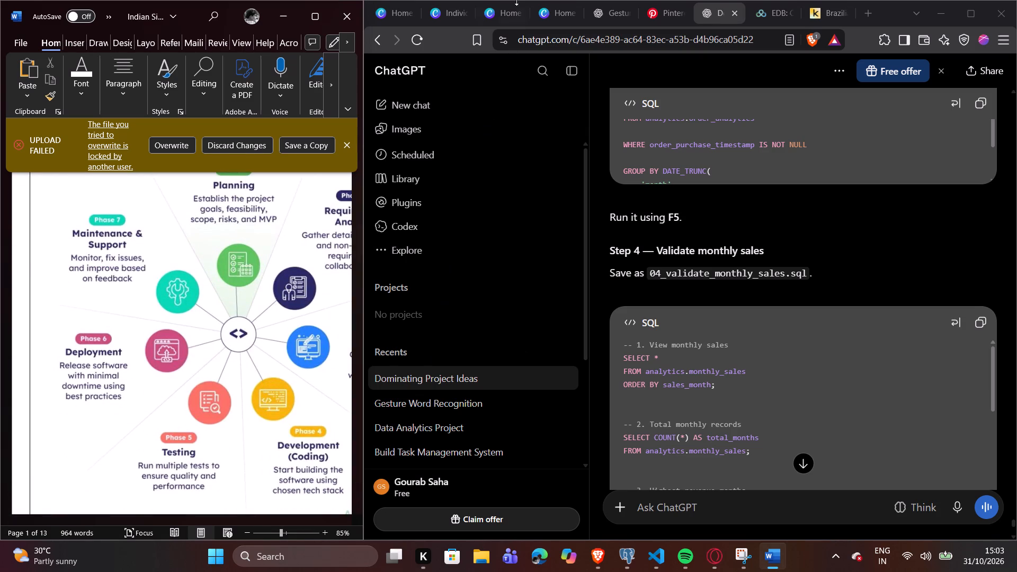
{"action": "left_click", "coordinate": [548, 13]}
{"action": "left_click", "coordinate": [573, 12]}
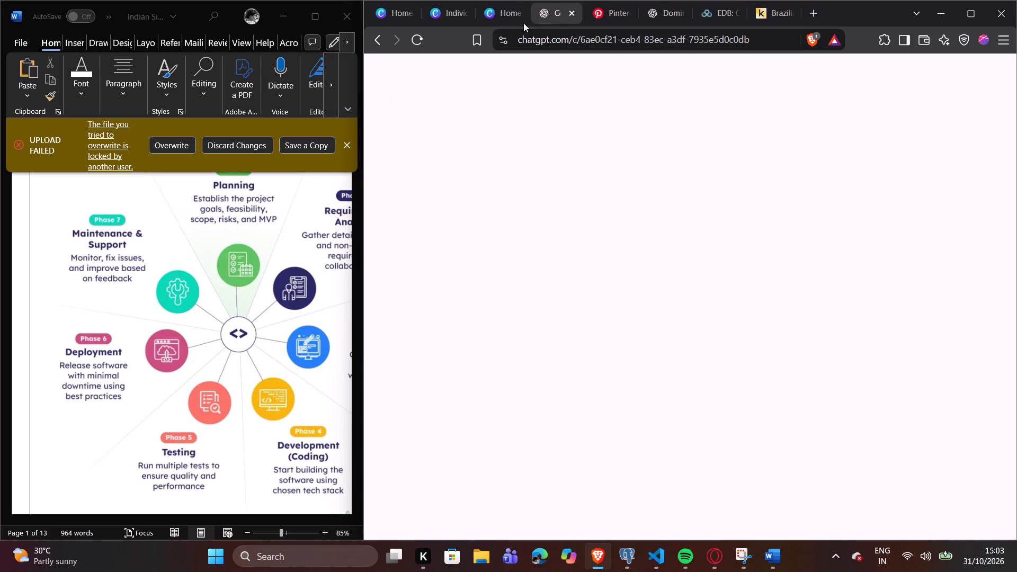
{"action": "left_click", "coordinate": [447, 10]}
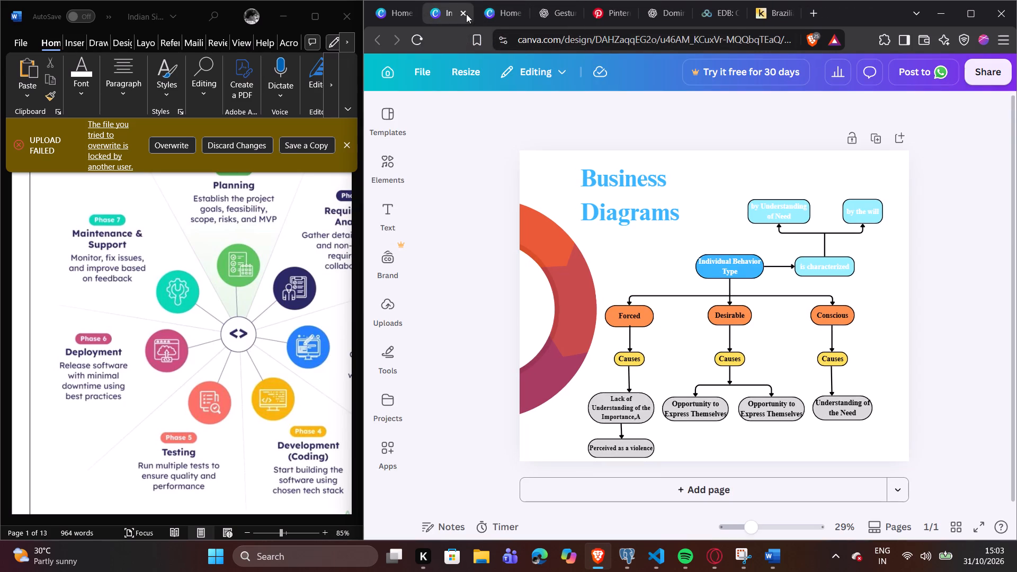
{"action": "left_click", "coordinate": [466, 15]}
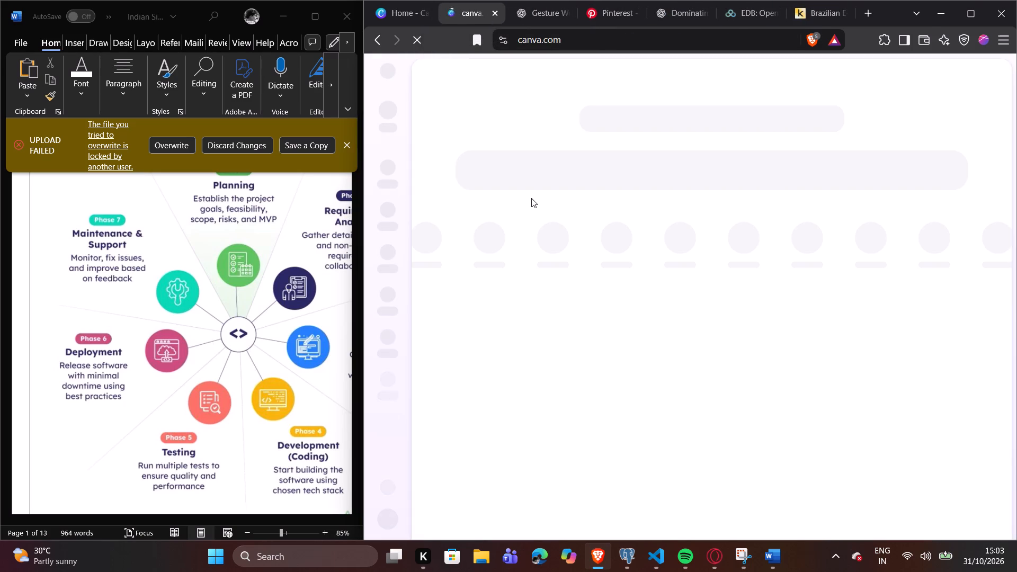
{"action": "scroll", "coordinate": [700, 330], "scroll_direction": "down", "scroll_amount": 1}
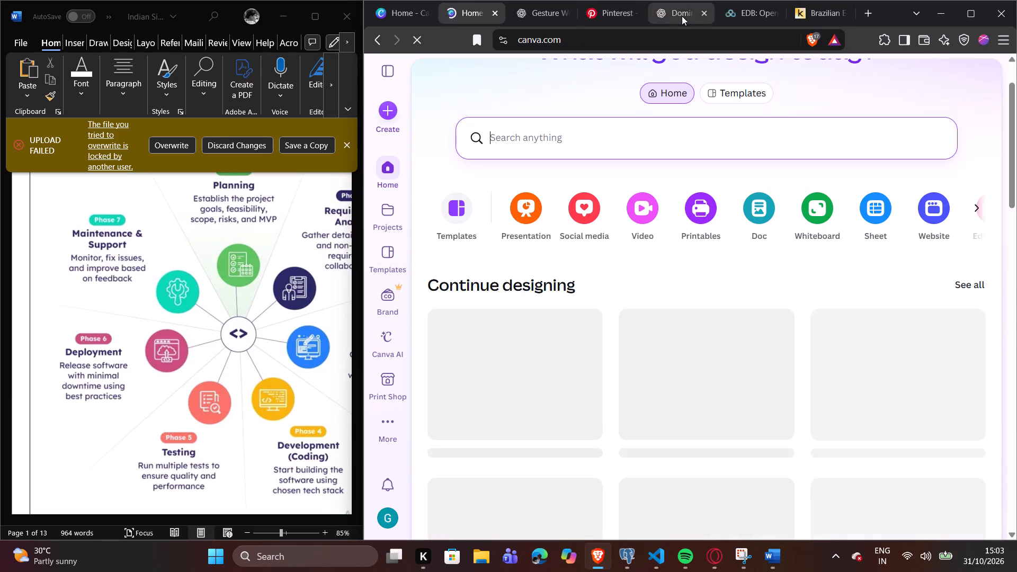
{"action": "left_click", "coordinate": [750, 12]}
{"action": "scroll", "coordinate": [750, 12], "scroll_direction": "down", "scroll_amount": 1}
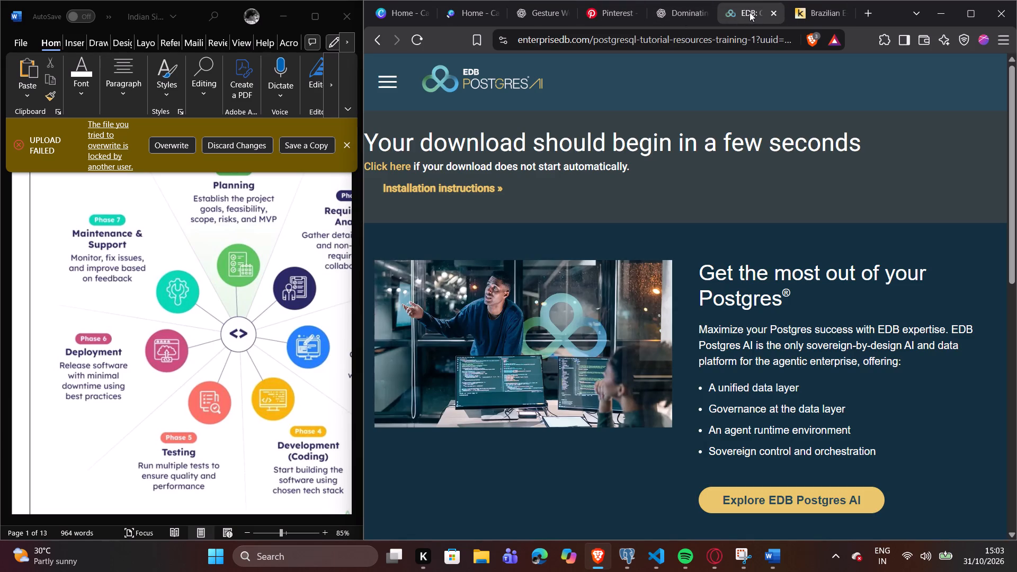
{"action": "left_click", "coordinate": [377, 38]}
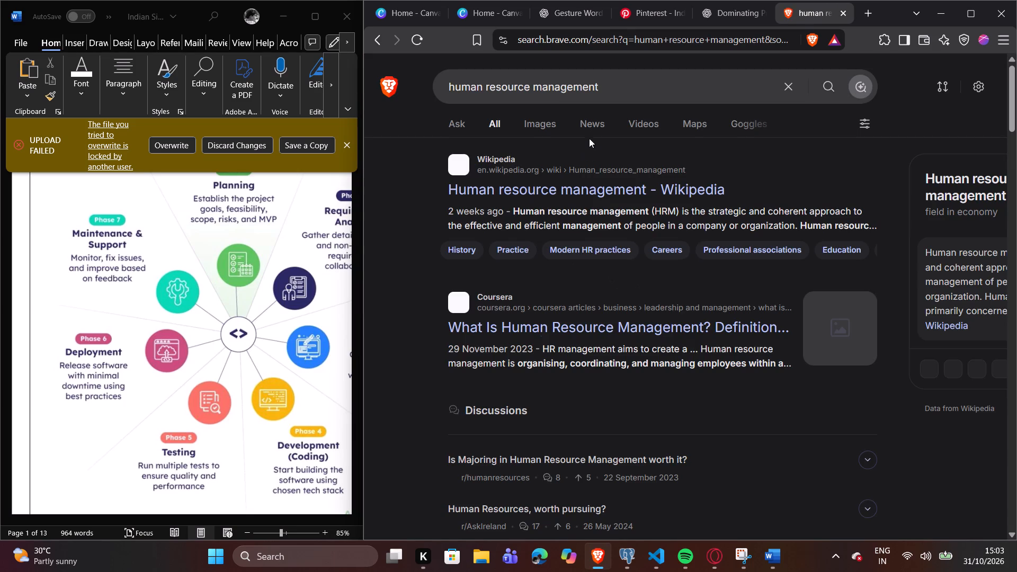
Refine the search to "human resource management diagram" and show the image results.
{"action": "left_click", "coordinate": [604, 97]}
{"action": "key", "text": "space"}
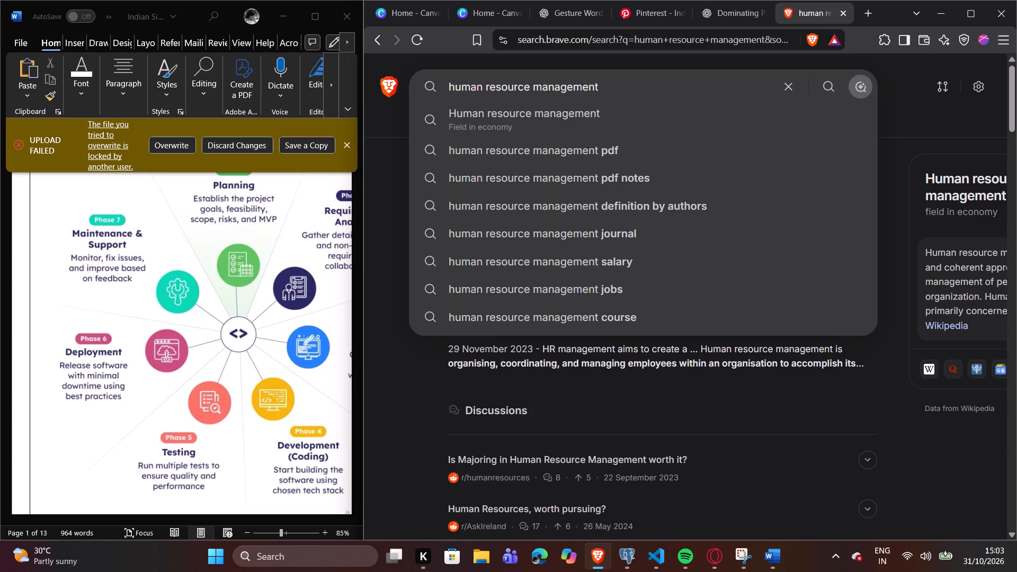
{"action": "type", "text": "diagram"}
{"action": "key", "text": "Return"}
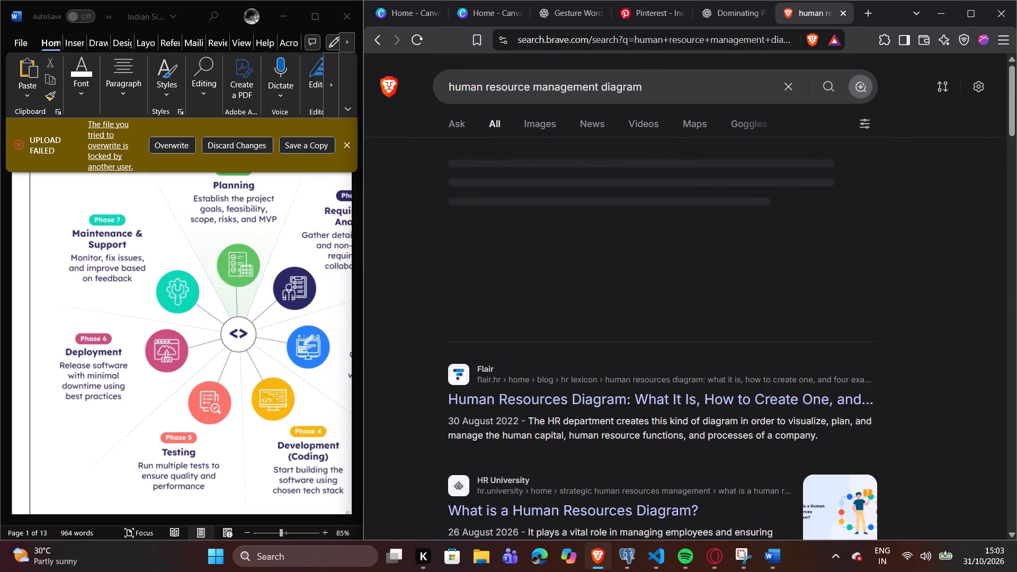
{"action": "left_click", "coordinate": [542, 123]}
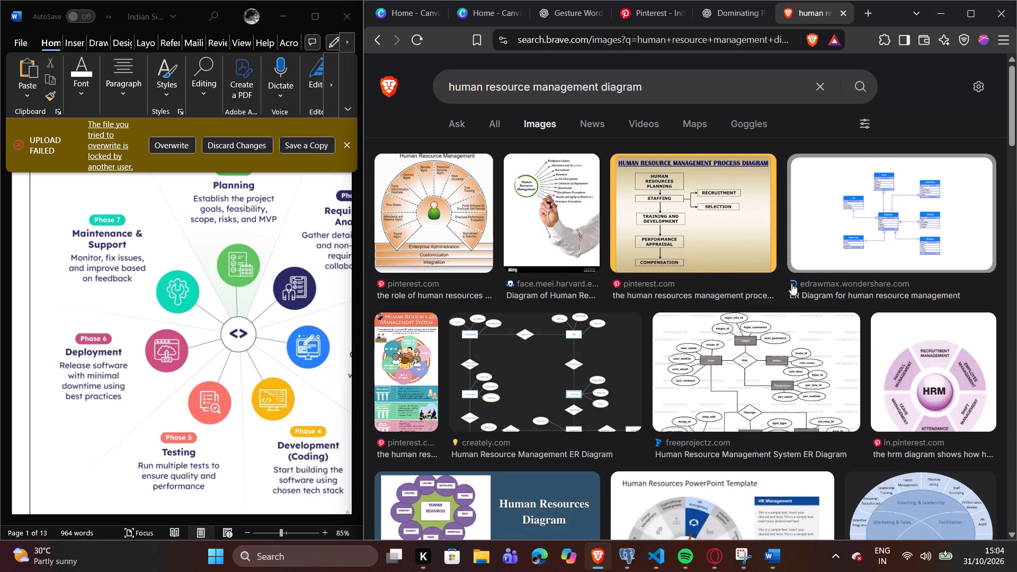
Browse the image results for a suitable diagram and open the preview of the circular Human Resources Information System diagram.
{"action": "scroll", "coordinate": [699, 244], "scroll_direction": "down", "scroll_amount": 2}
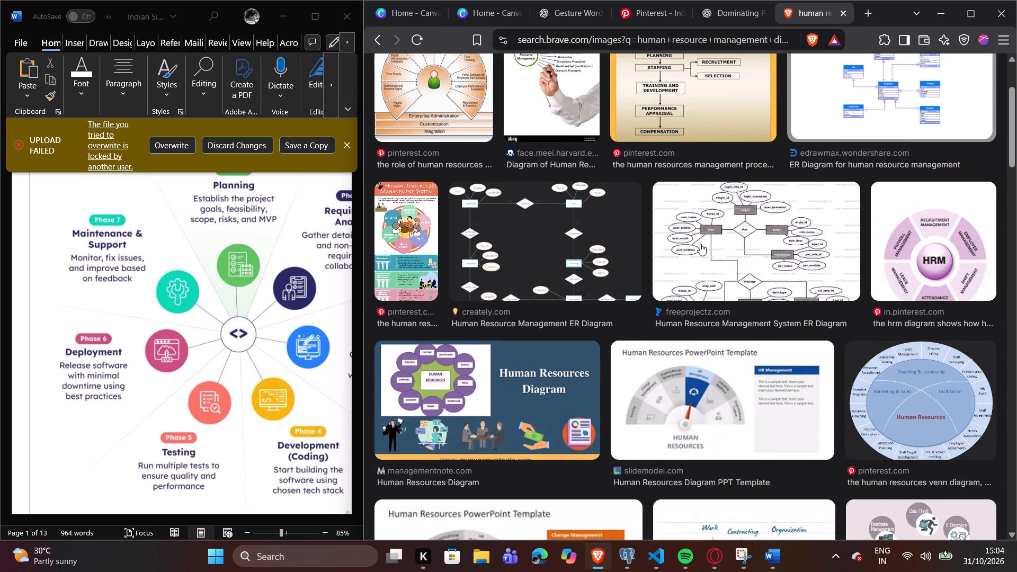
{"action": "scroll", "coordinate": [702, 239], "scroll_direction": "down", "scroll_amount": 1}
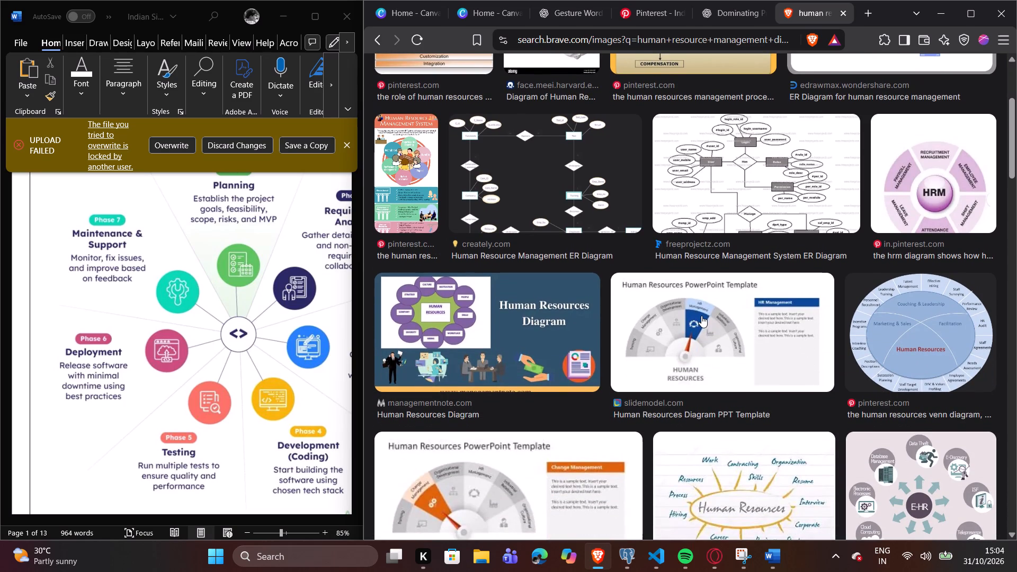
{"action": "scroll", "coordinate": [701, 316], "scroll_direction": "down", "scroll_amount": 5}
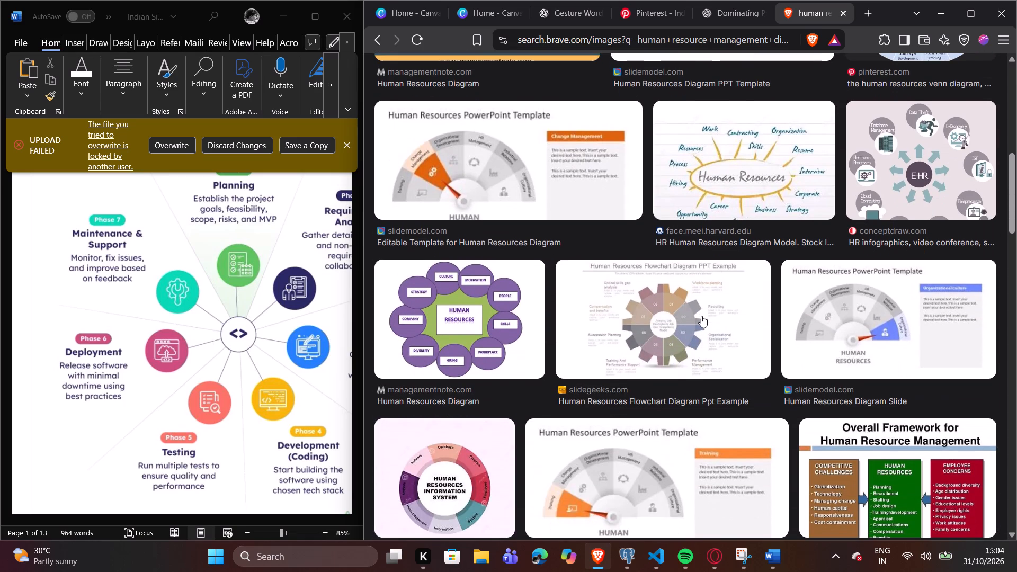
{"action": "scroll", "coordinate": [805, 285], "scroll_direction": "down", "scroll_amount": 2}
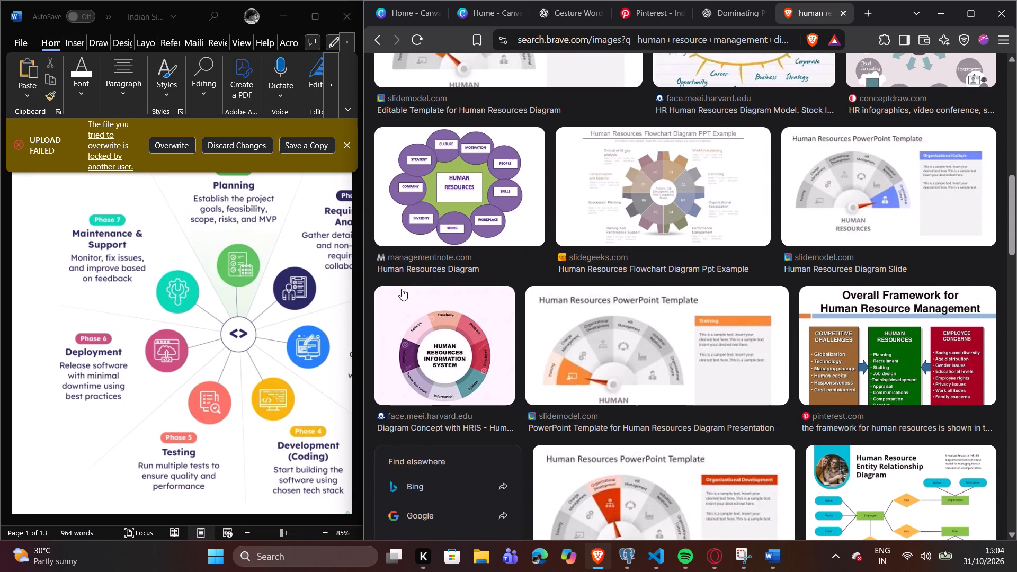
{"action": "left_click", "coordinate": [472, 353]}
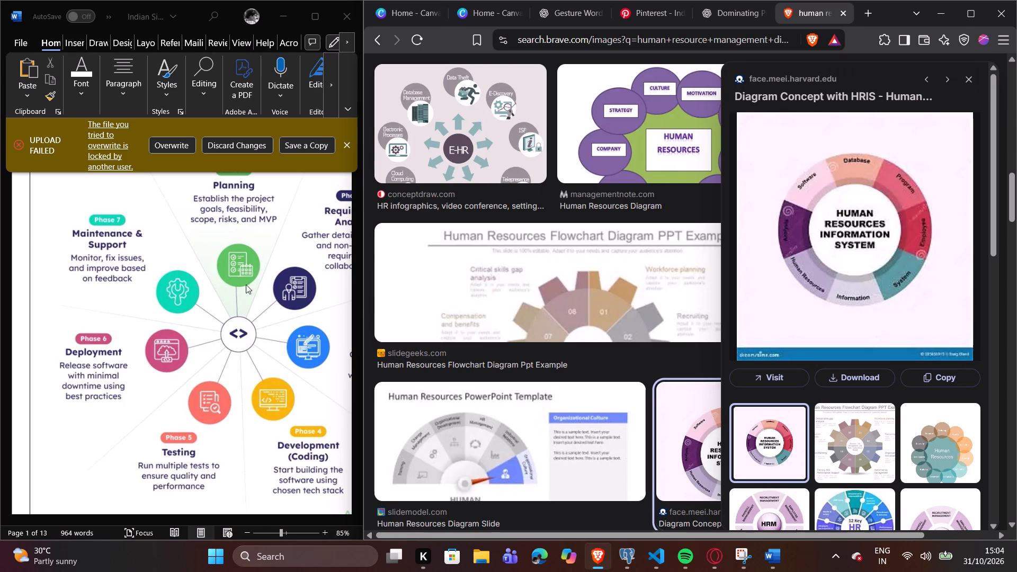
Delete the software development phases picture from the Word document.
{"action": "left_click", "coordinate": [181, 301]}
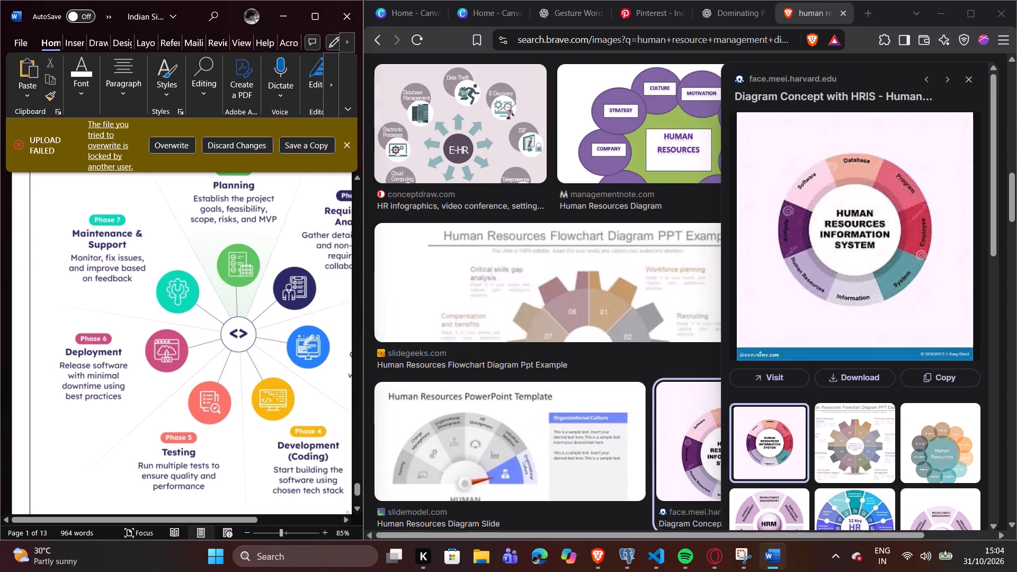
{"action": "double_click", "coordinate": [235, 300]}
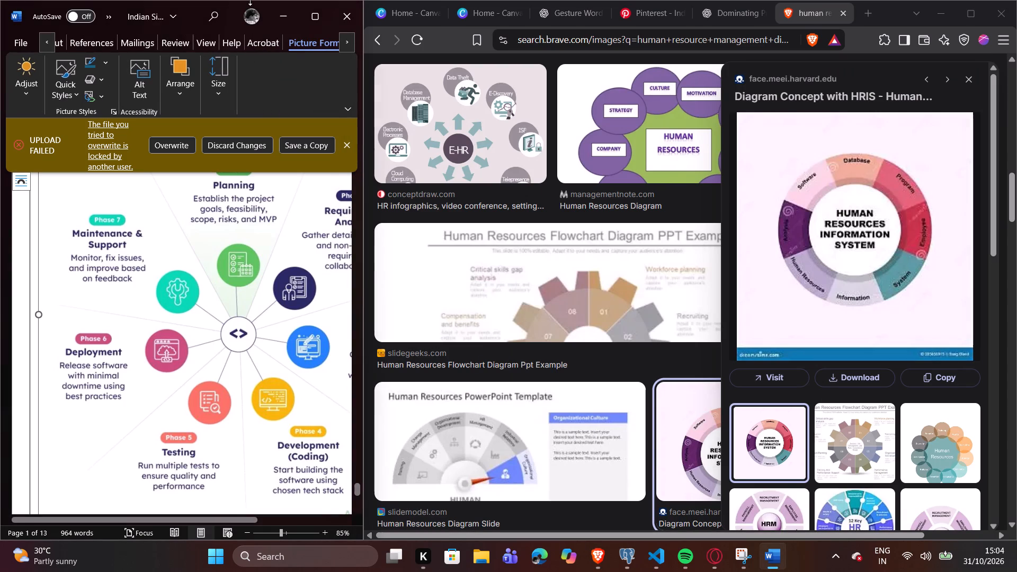
{"action": "key", "text": "BackSpace"}
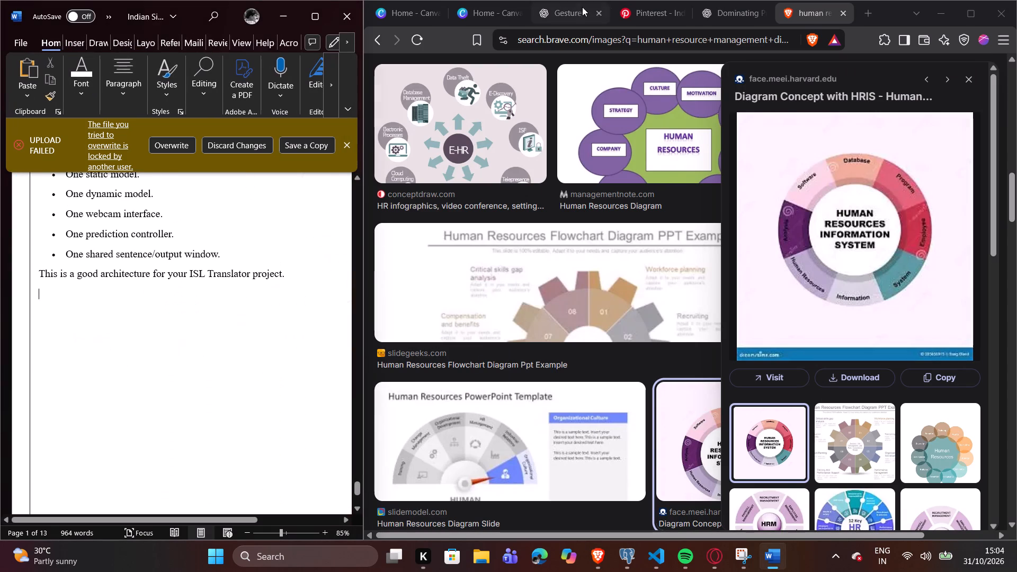
Copy the Human Resources Information System diagram from the image preview and paste it below the document's last line of text.
{"action": "right_click", "coordinate": [836, 196]}
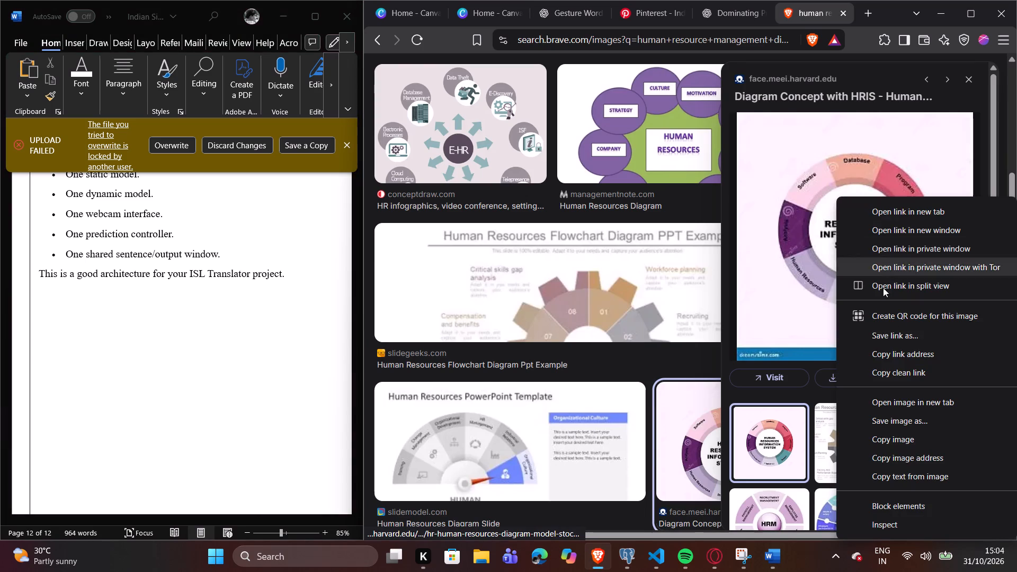
{"action": "left_click", "coordinate": [905, 430]}
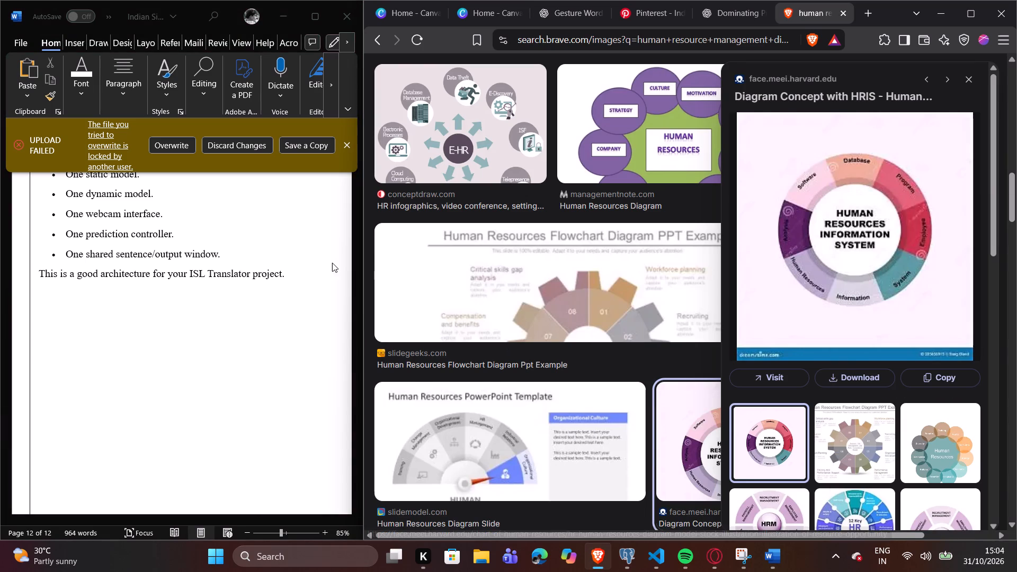
{"action": "left_click", "coordinate": [53, 301]}
{"action": "right_click", "coordinate": [53, 301]}
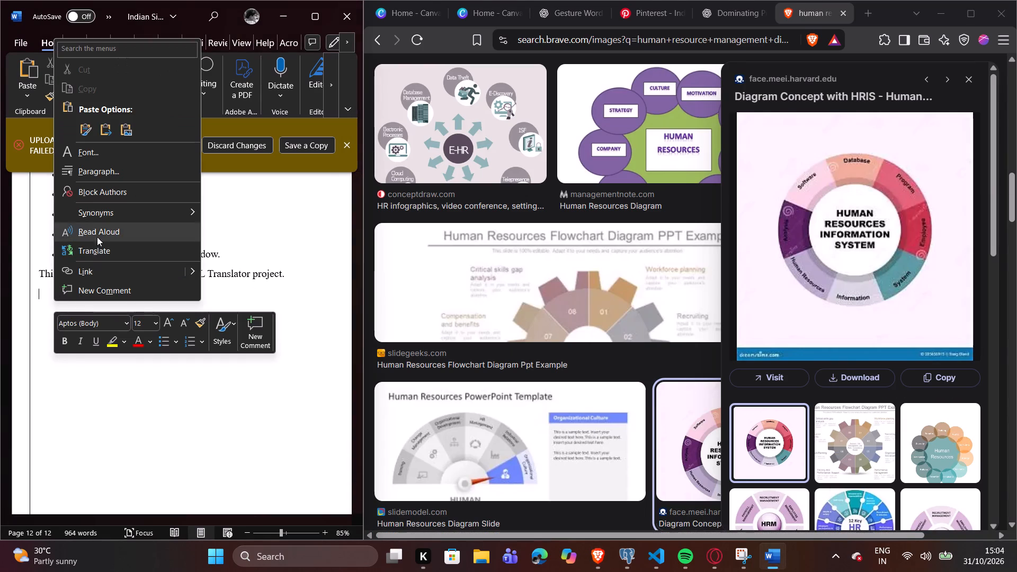
{"action": "left_click", "coordinate": [82, 124]}
Enlarge the pasted Human Resources Information System picture proportionally until it nearly fills the visible width of the document.
{"action": "left_click", "coordinate": [147, 402]}
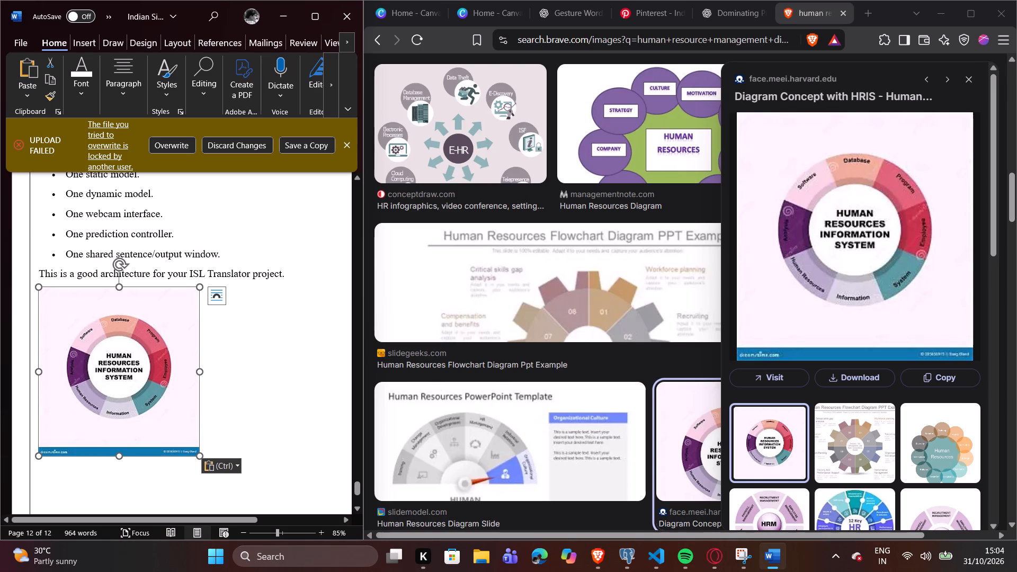
{"action": "left_click_drag", "start_coordinate": [202, 455], "coordinate": [247, 550]}
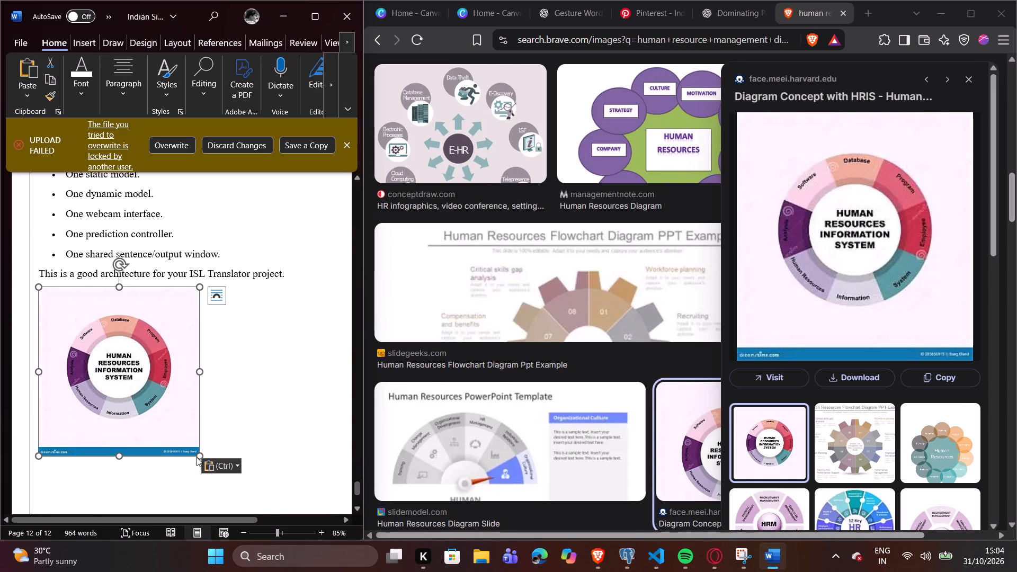
{"action": "left_click", "coordinate": [200, 453]}
{"action": "left_click_drag", "start_coordinate": [200, 453], "coordinate": [289, 541]}
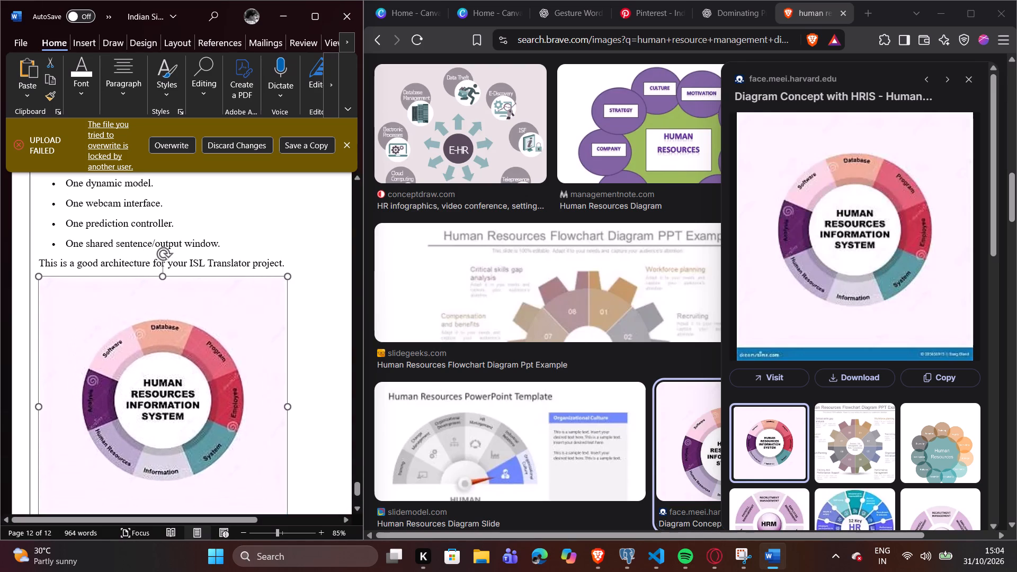
{"action": "left_click_drag", "start_coordinate": [289, 541], "coordinate": [336, 571]}
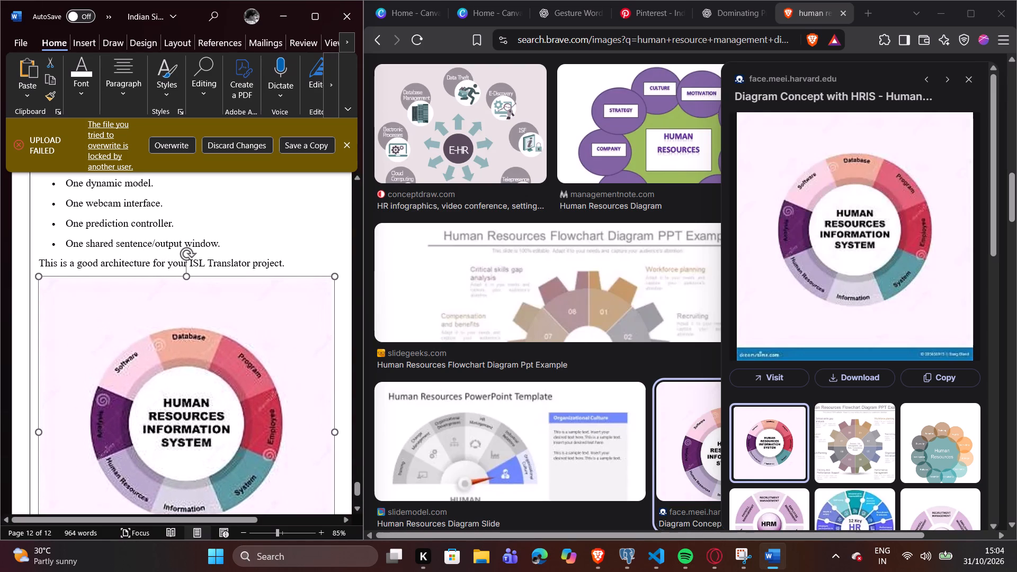
{"action": "left_click_drag", "start_coordinate": [336, 571], "coordinate": [338, 556]}
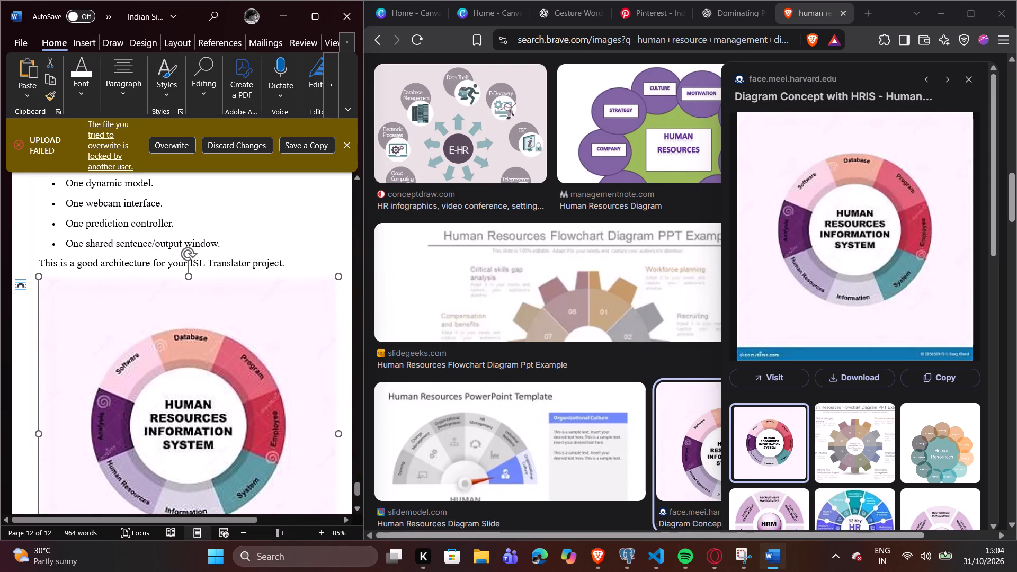
{"action": "scroll", "coordinate": [273, 462], "scroll_direction": "down", "scroll_amount": 3}
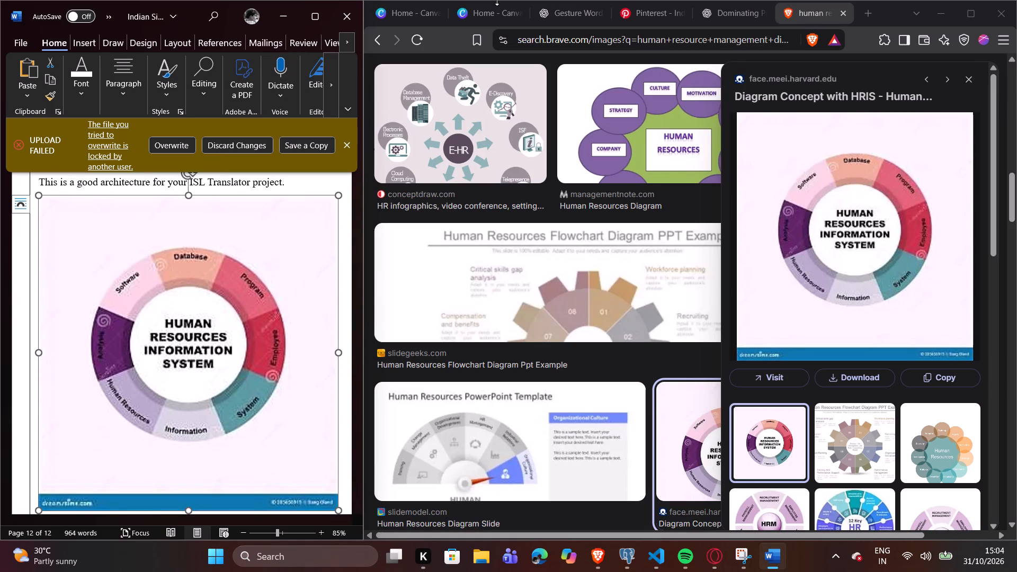
Switch to the Canva home page and create a new custom-size design of 2000 x 1800 px.
{"action": "left_click", "coordinate": [486, 1]}
{"action": "left_click", "coordinate": [486, 6]}
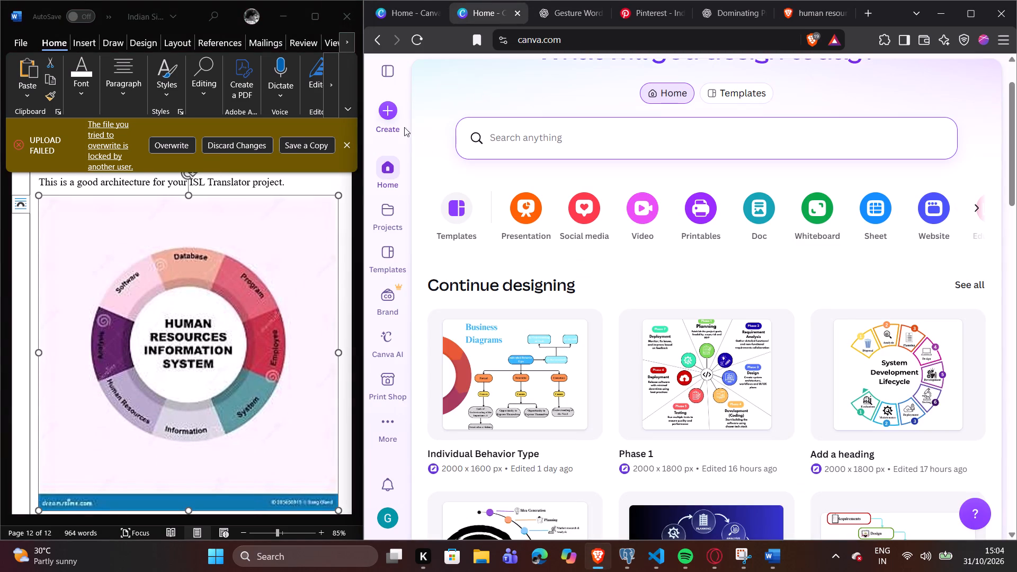
{"action": "left_click", "coordinate": [393, 105]}
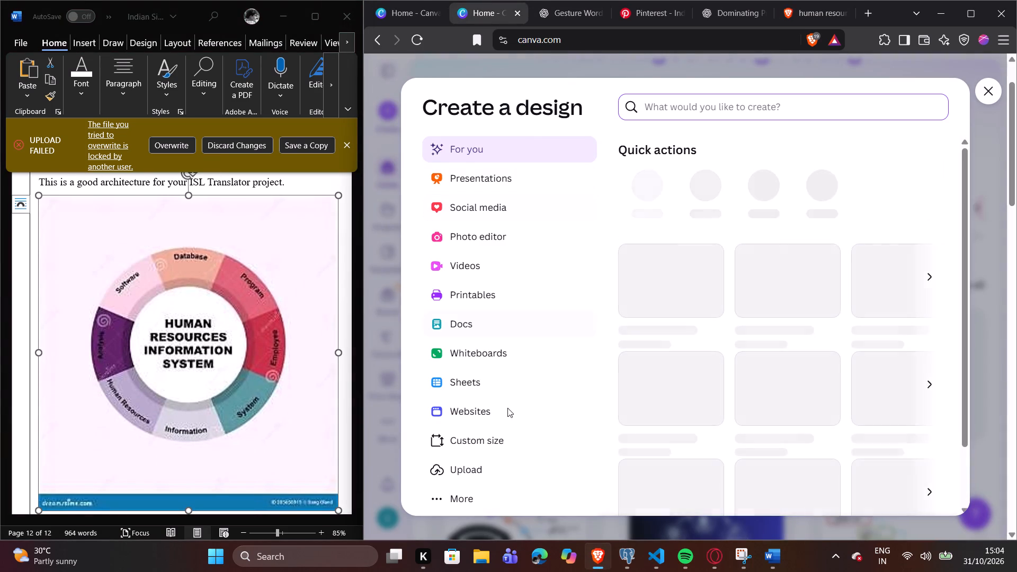
{"action": "left_click", "coordinate": [498, 436]}
{"action": "left_click", "coordinate": [655, 157]}
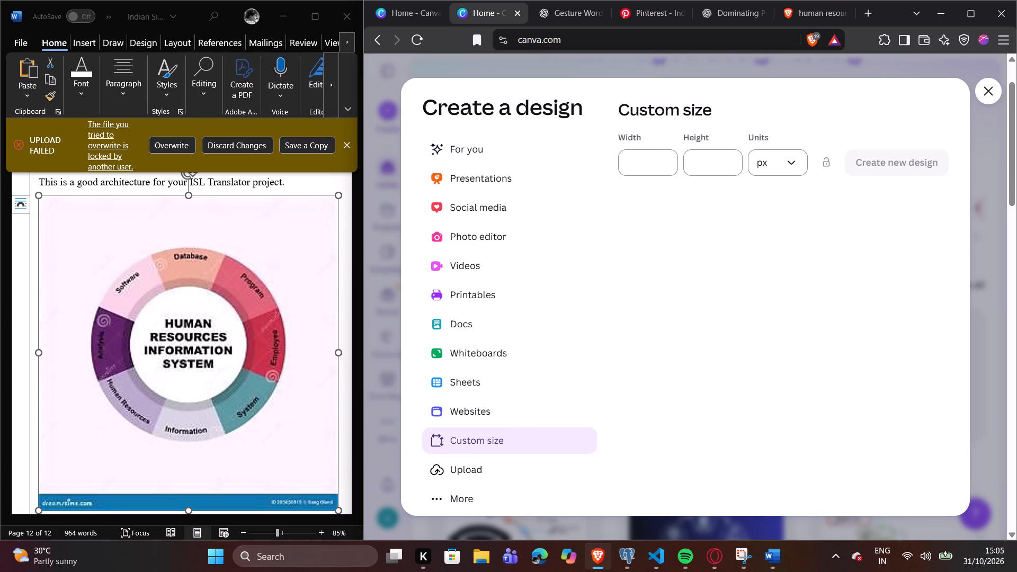
{"action": "type", "text": "2000"}
{"action": "key", "text": "Tab"}
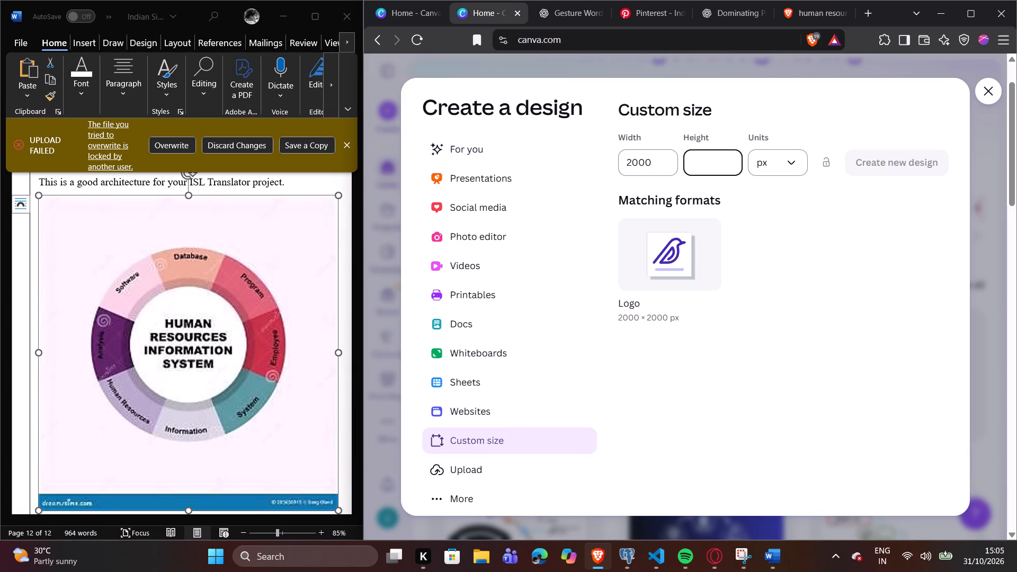
{"action": "type", "text": "1800"}
{"action": "key", "text": "Return"}
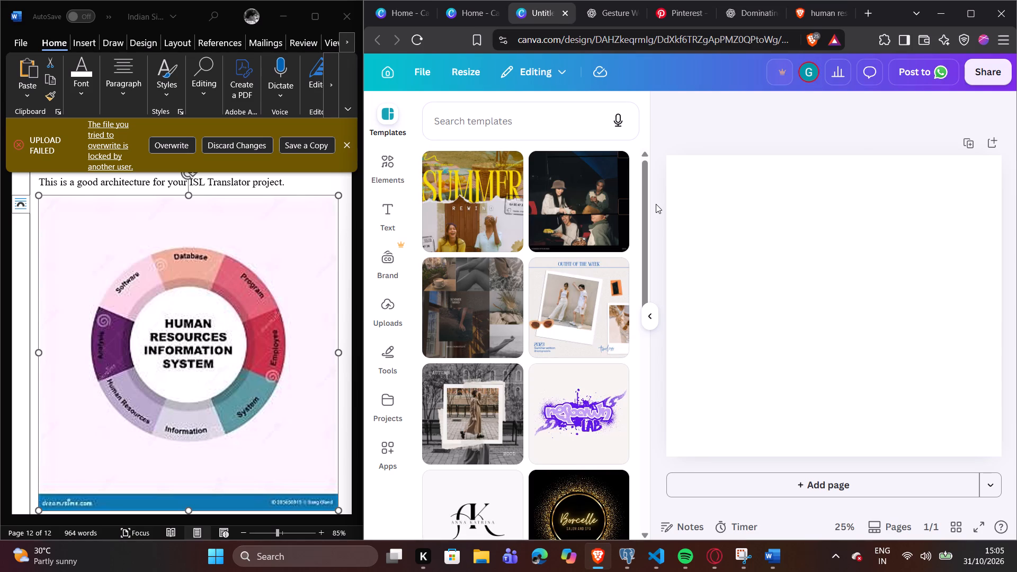
Search the Canva elements using the recent query "9 part cyclic cylender".
{"action": "left_click", "coordinate": [500, 135]}
{"action": "left_click", "coordinate": [385, 167]}
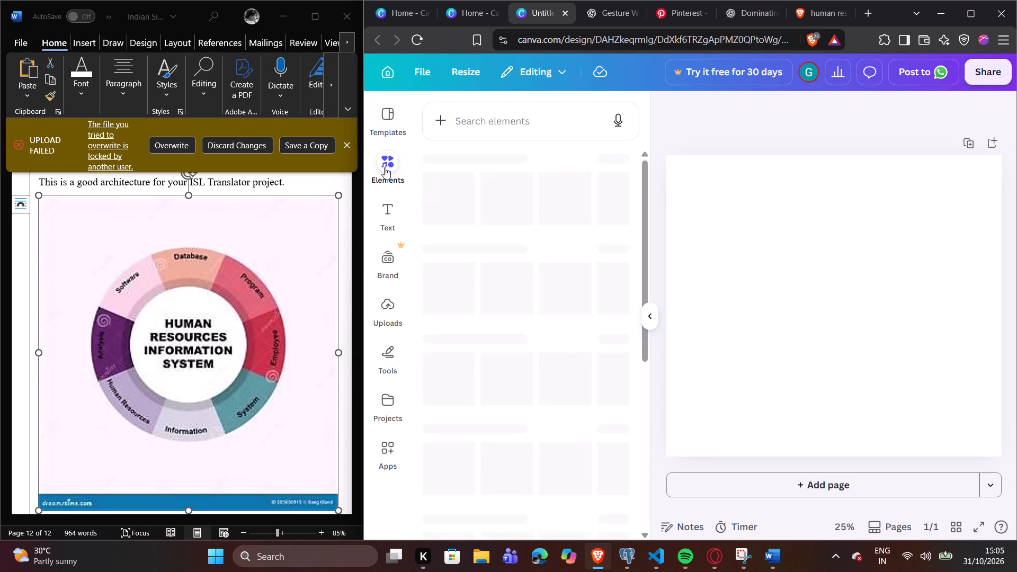
{"action": "left_click", "coordinate": [508, 106]}
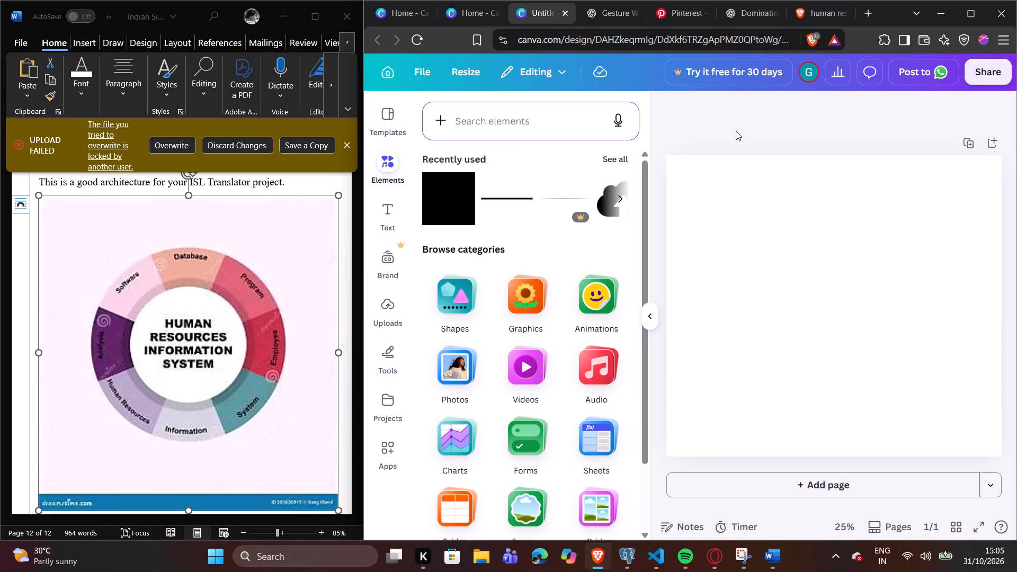
{"action": "left_click", "coordinate": [738, 129]}
{"action": "left_click", "coordinate": [588, 111]}
{"action": "left_click", "coordinate": [520, 118]}
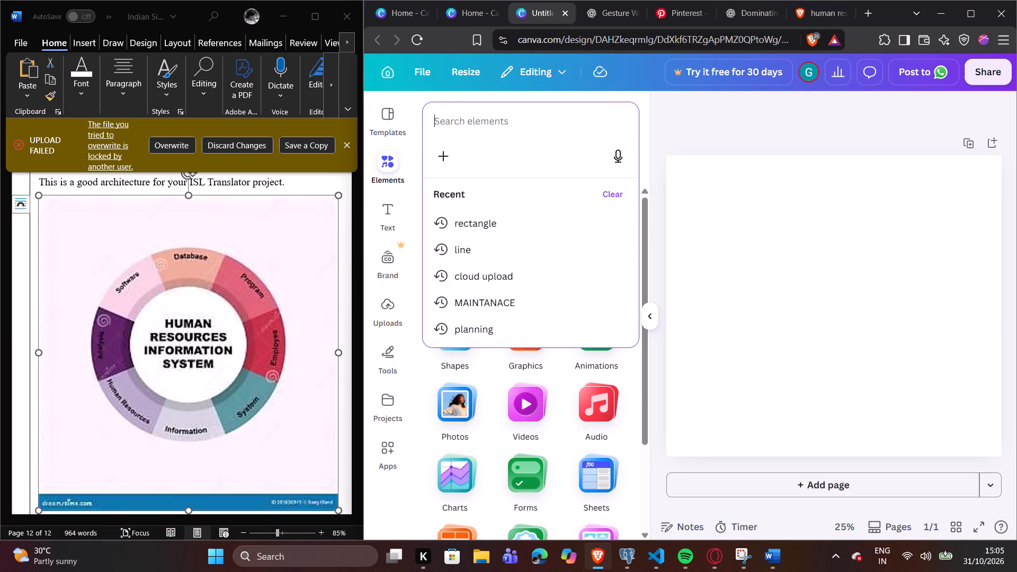
{"action": "type", "text": "cyclic"}
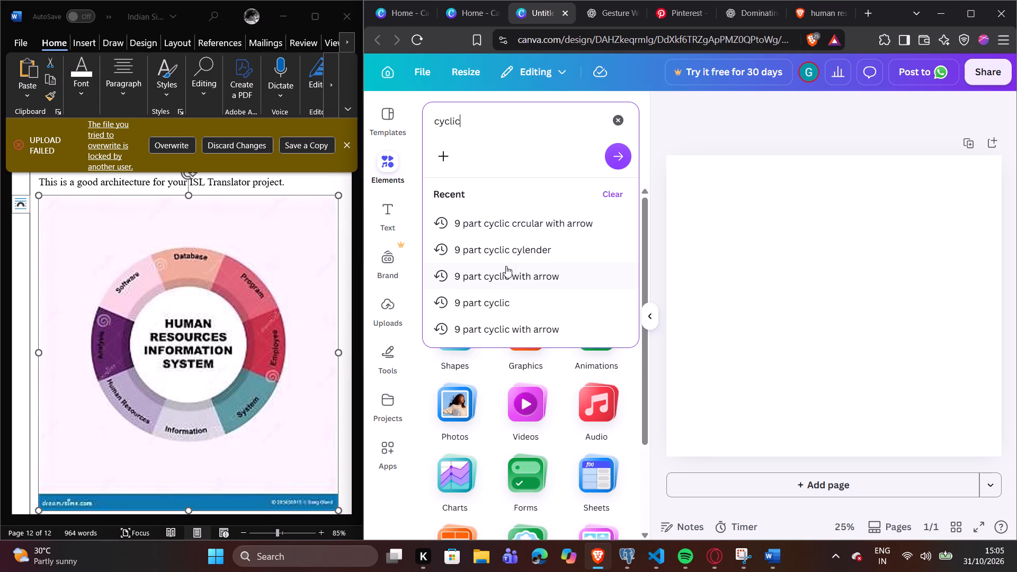
{"action": "left_click", "coordinate": [506, 250]}
Shorten the element search to "9 part cyclic", limit it to graphics and examine the results for a segmented ring.
{"action": "left_click", "coordinate": [519, 117]}
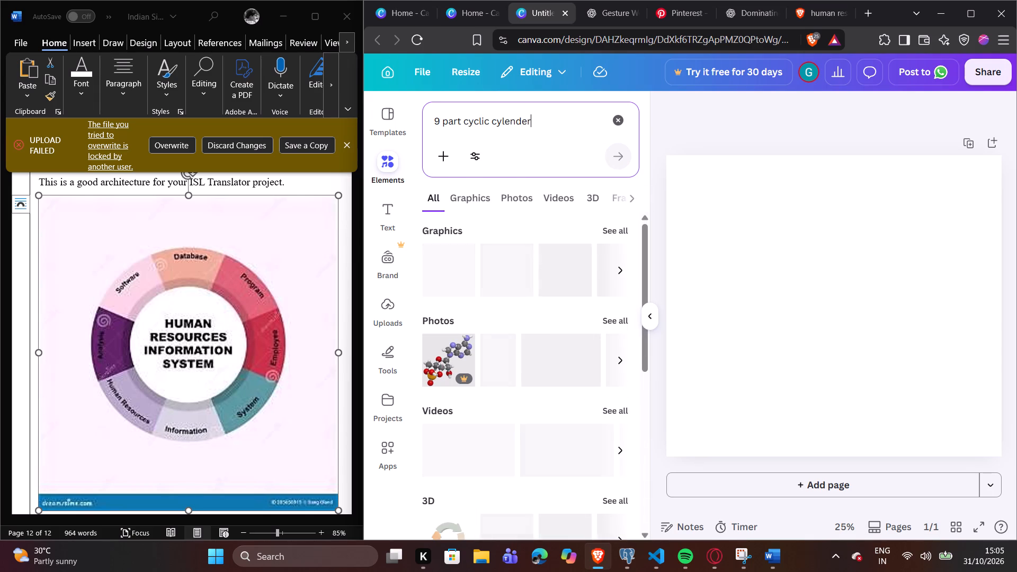
{"action": "left_click", "coordinate": [531, 114]}
{"action": "key", "text": "BackSpace"}
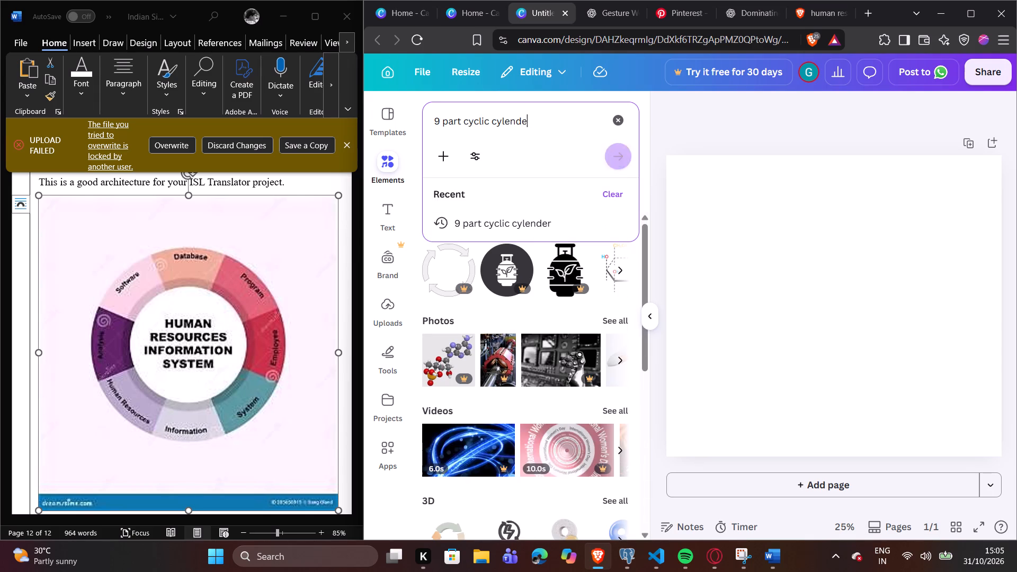
{"action": "key", "text": "BackSpace"}
{"action": "key", "text": "BackSpace"}
{"action": "key", "text": "BackSpace"}
{"action": "key", "text": "BackSpace"}
{"action": "key", "text": "BackSpace"}
{"action": "key", "text": "BackSpace"}
{"action": "key", "text": "BackSpace"}
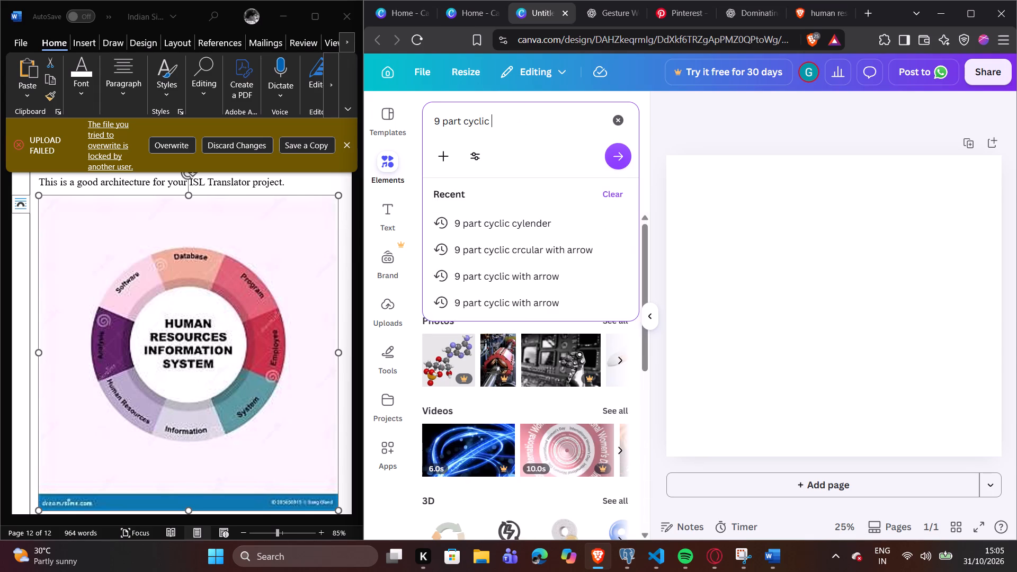
{"action": "key", "text": "Return"}
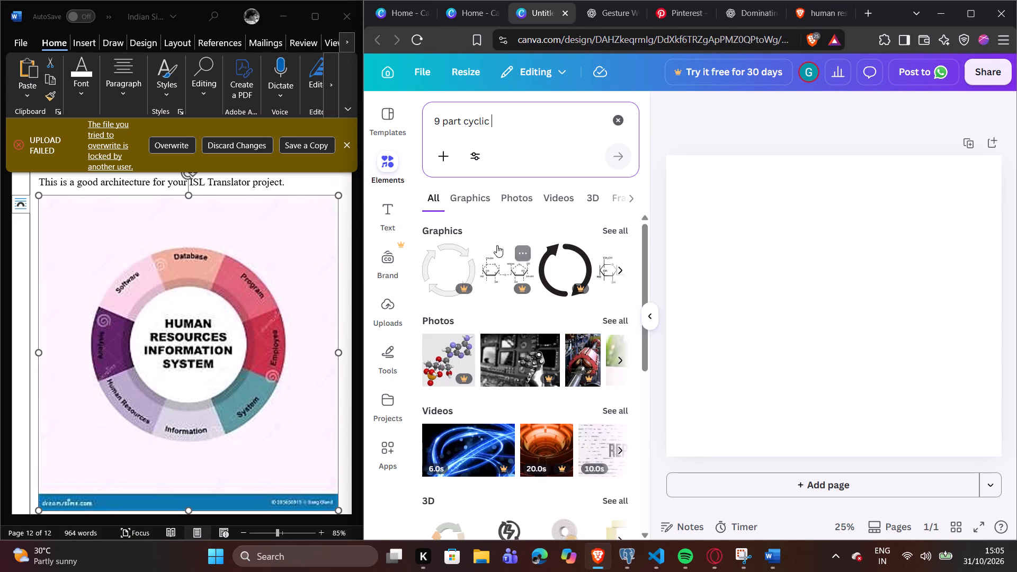
{"action": "left_click", "coordinate": [469, 201]}
{"action": "scroll", "coordinate": [498, 281], "scroll_direction": "down", "scroll_amount": 2}
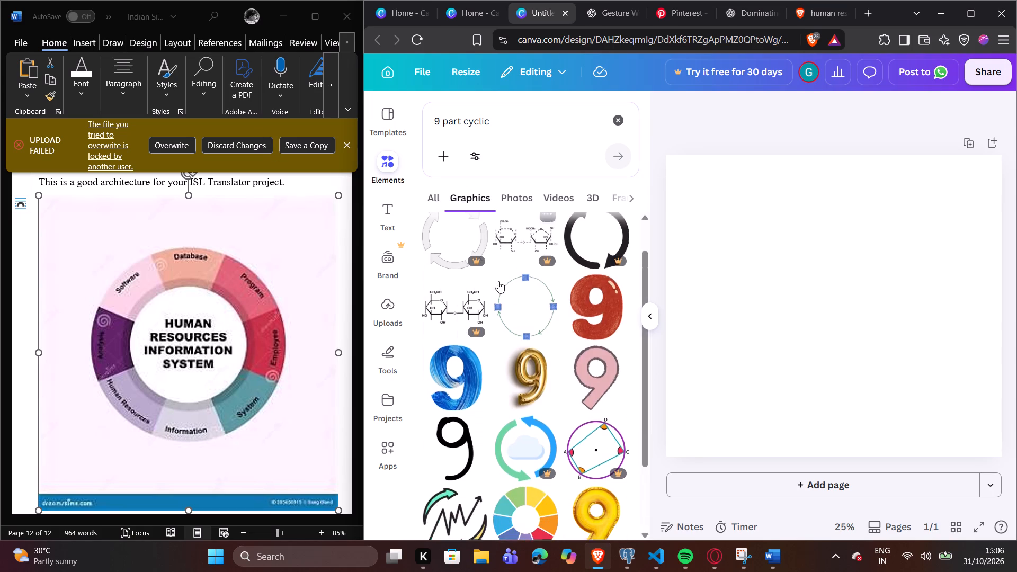
{"action": "scroll", "coordinate": [498, 281], "scroll_direction": "down", "scroll_amount": 2}
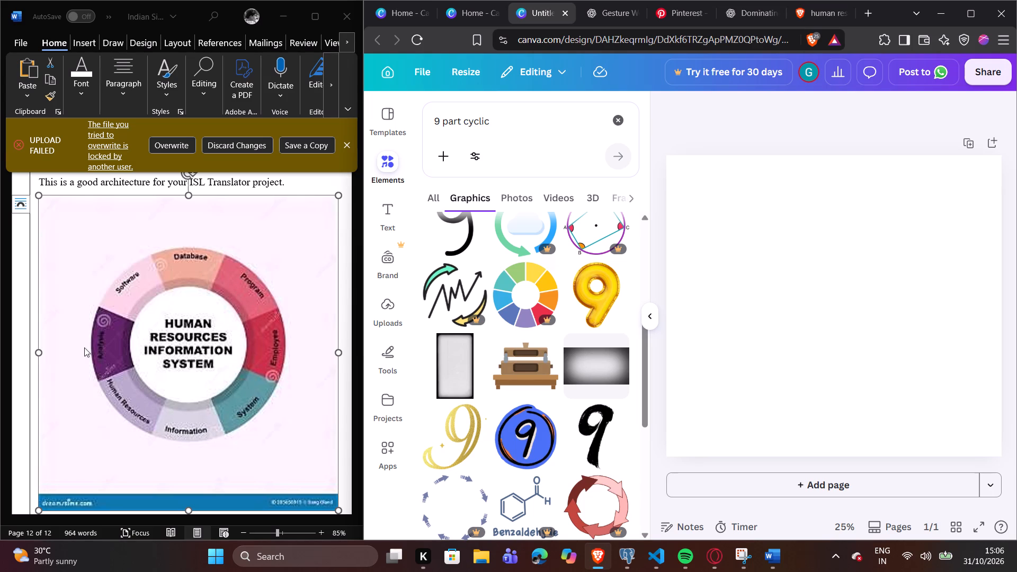
Search the graphics for "8 part cyclic" and add the infographic with a central circle and eight coloured side labels to the page.
{"action": "left_click", "coordinate": [440, 121]}
{"action": "key", "text": "BackSpace"}
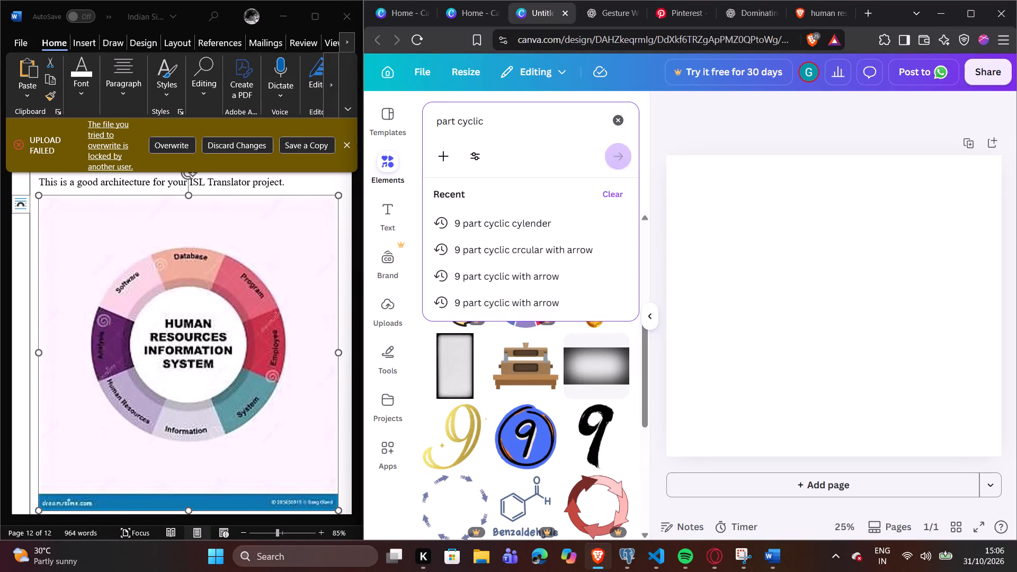
{"action": "key", "text": "8"}
{"action": "key", "text": "Return"}
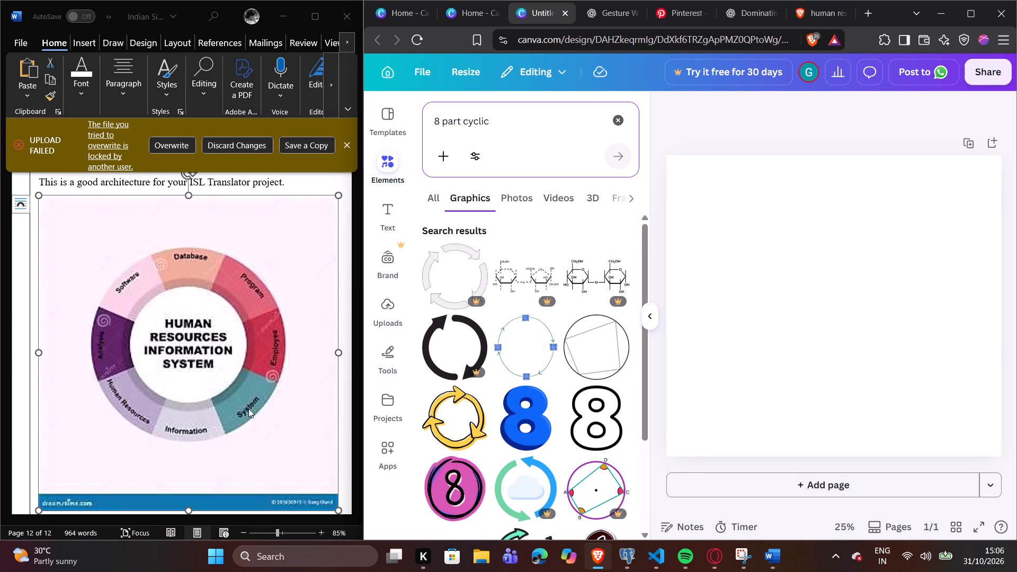
{"action": "scroll", "coordinate": [486, 341], "scroll_direction": "down", "scroll_amount": 5}
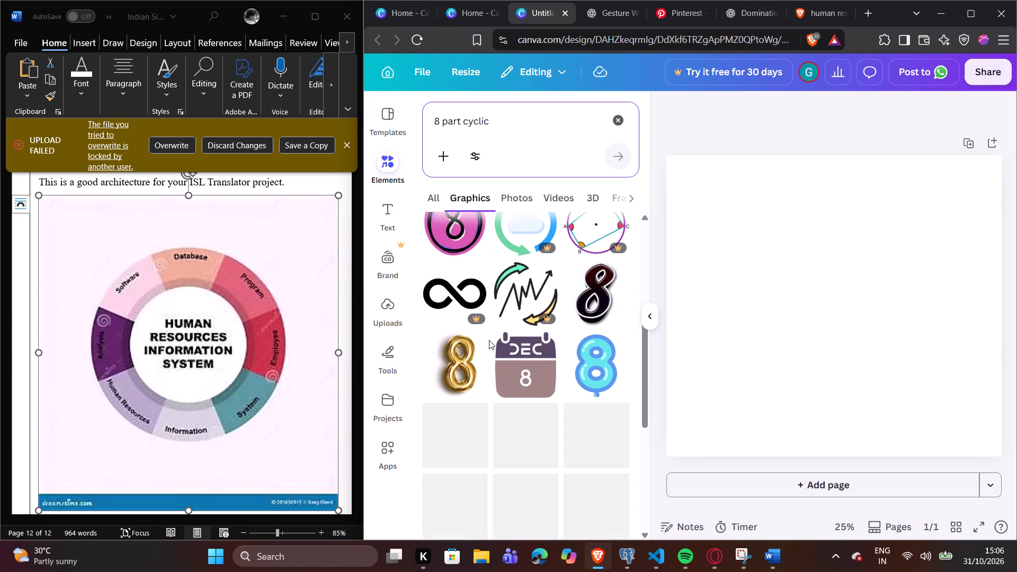
{"action": "scroll", "coordinate": [489, 340], "scroll_direction": "down", "scroll_amount": 3}
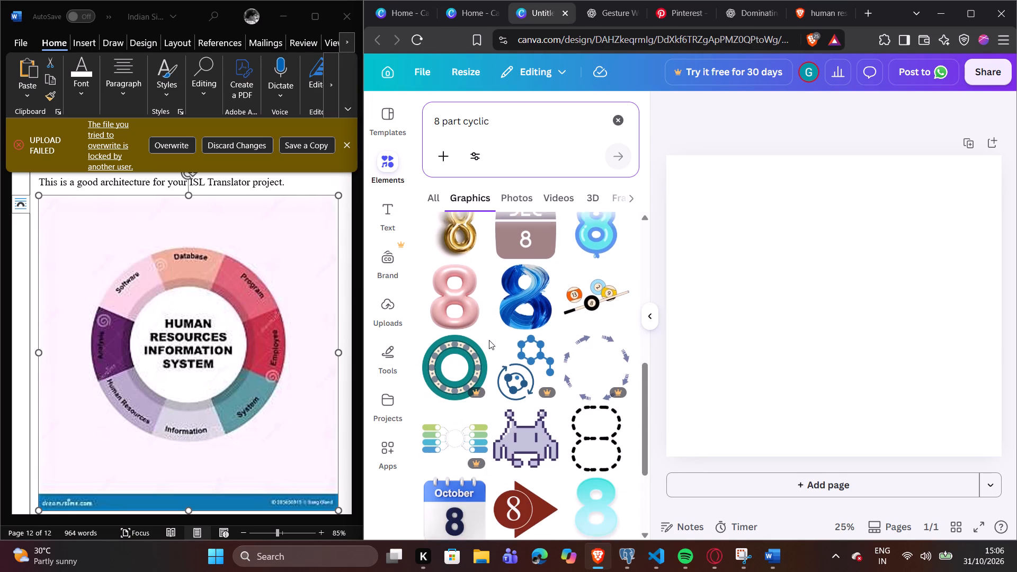
{"action": "scroll", "coordinate": [489, 340], "scroll_direction": "down", "scroll_amount": 1}
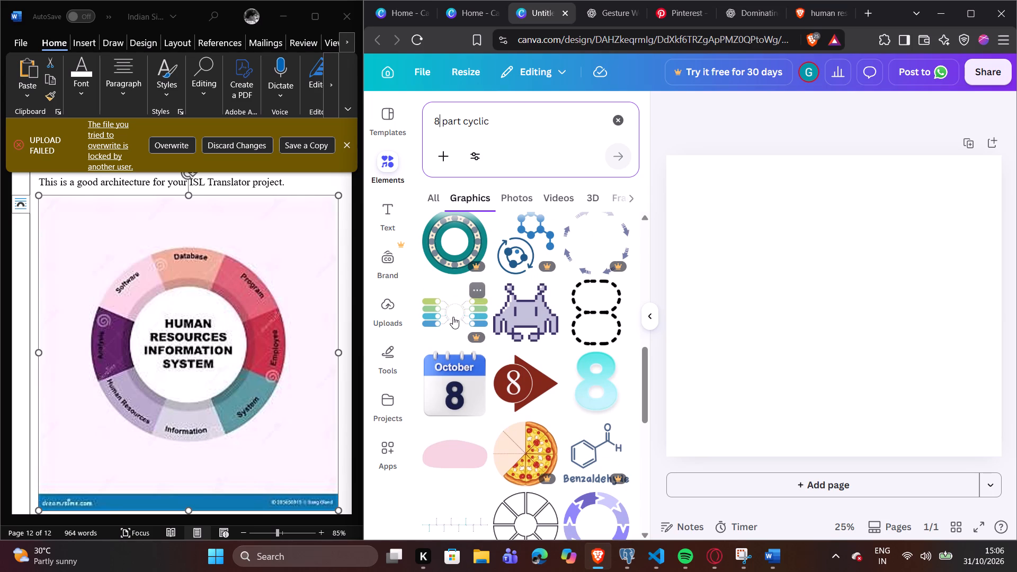
{"action": "left_click", "coordinate": [453, 317]}
{"action": "left_click", "coordinate": [468, 307]}
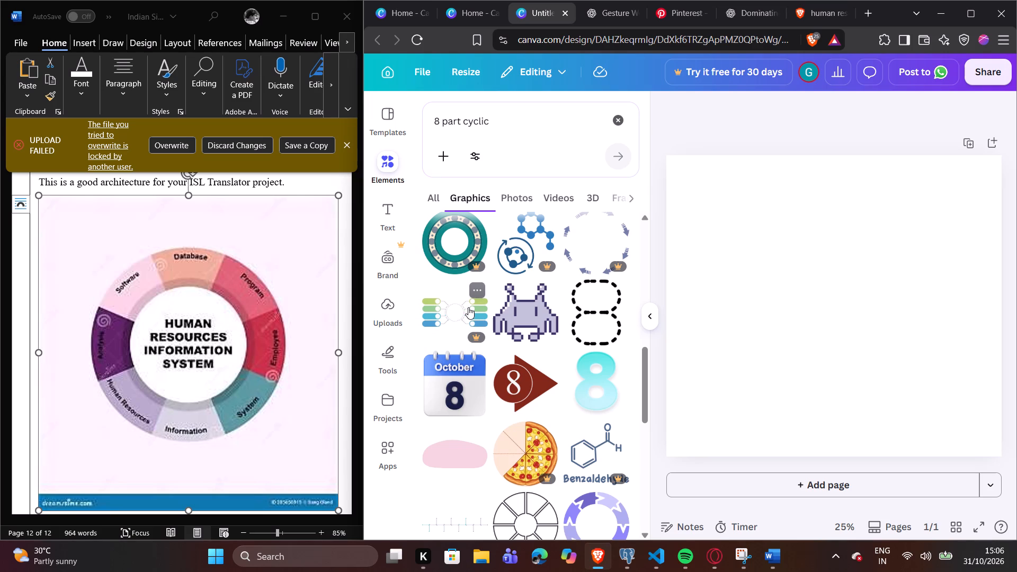
{"action": "left_click", "coordinate": [654, 323]}
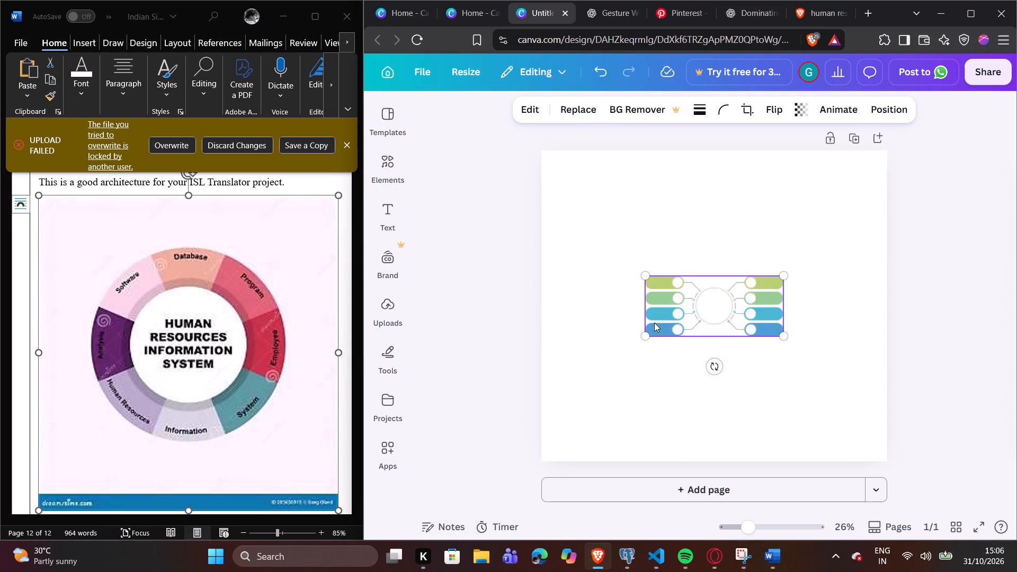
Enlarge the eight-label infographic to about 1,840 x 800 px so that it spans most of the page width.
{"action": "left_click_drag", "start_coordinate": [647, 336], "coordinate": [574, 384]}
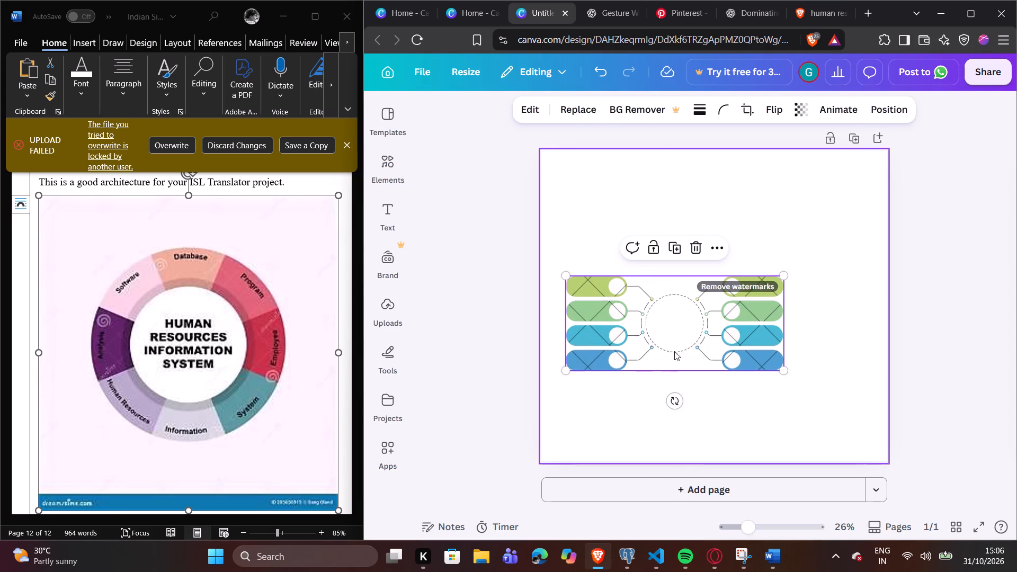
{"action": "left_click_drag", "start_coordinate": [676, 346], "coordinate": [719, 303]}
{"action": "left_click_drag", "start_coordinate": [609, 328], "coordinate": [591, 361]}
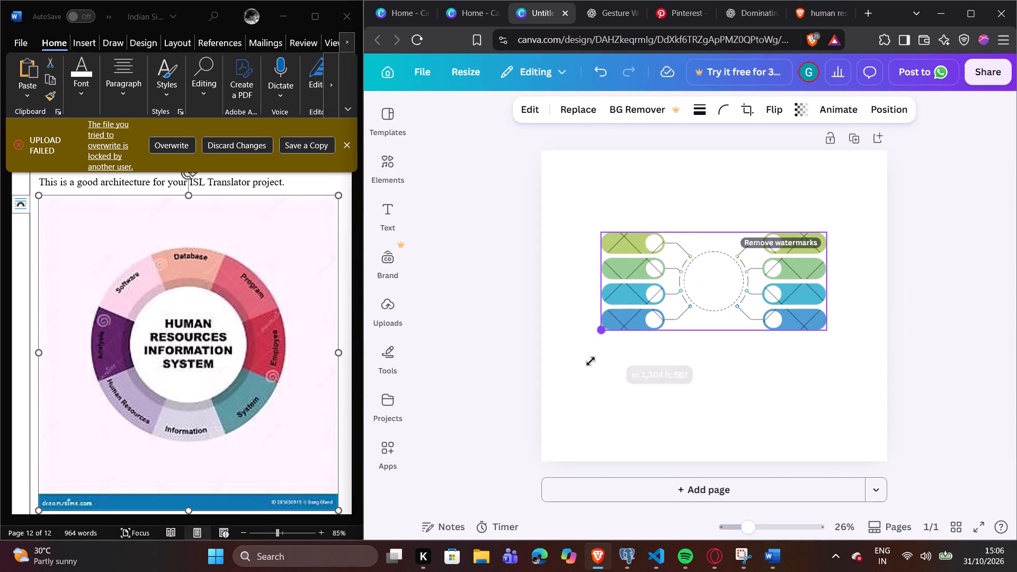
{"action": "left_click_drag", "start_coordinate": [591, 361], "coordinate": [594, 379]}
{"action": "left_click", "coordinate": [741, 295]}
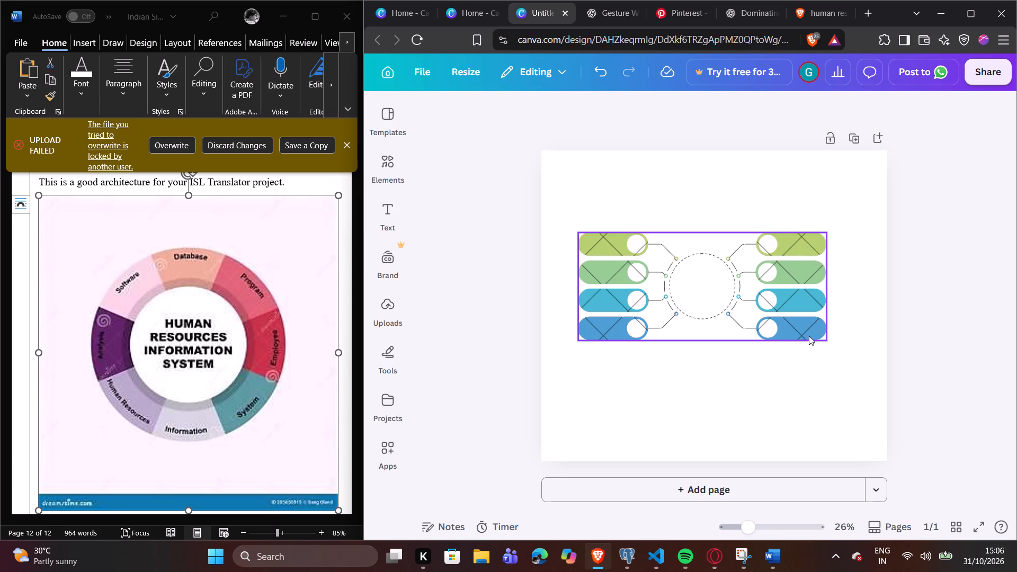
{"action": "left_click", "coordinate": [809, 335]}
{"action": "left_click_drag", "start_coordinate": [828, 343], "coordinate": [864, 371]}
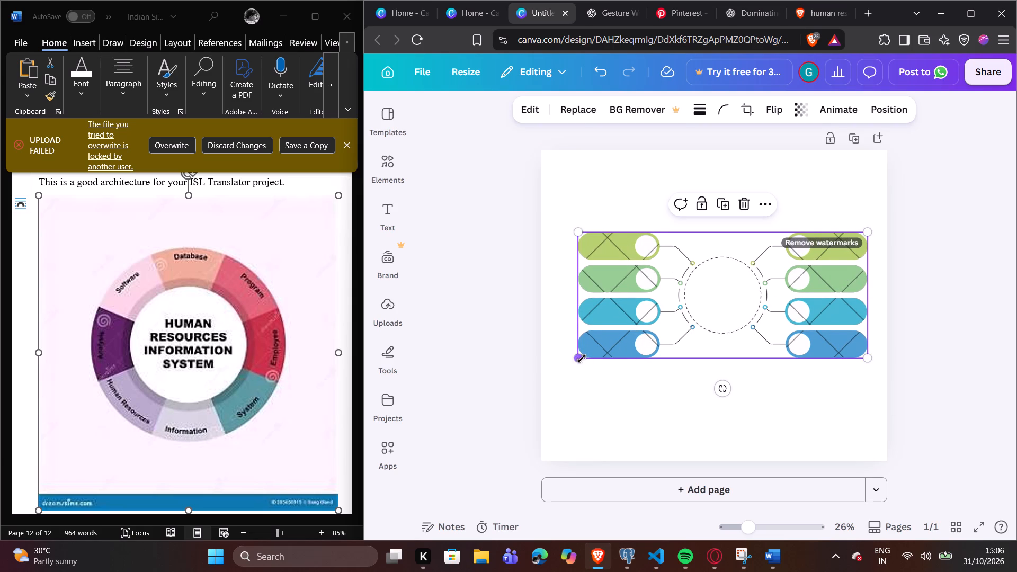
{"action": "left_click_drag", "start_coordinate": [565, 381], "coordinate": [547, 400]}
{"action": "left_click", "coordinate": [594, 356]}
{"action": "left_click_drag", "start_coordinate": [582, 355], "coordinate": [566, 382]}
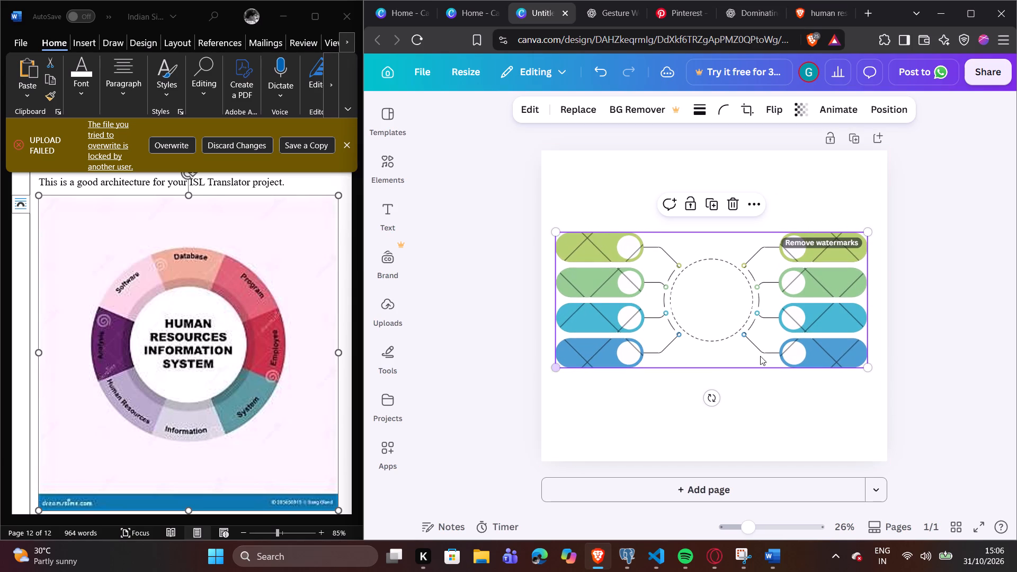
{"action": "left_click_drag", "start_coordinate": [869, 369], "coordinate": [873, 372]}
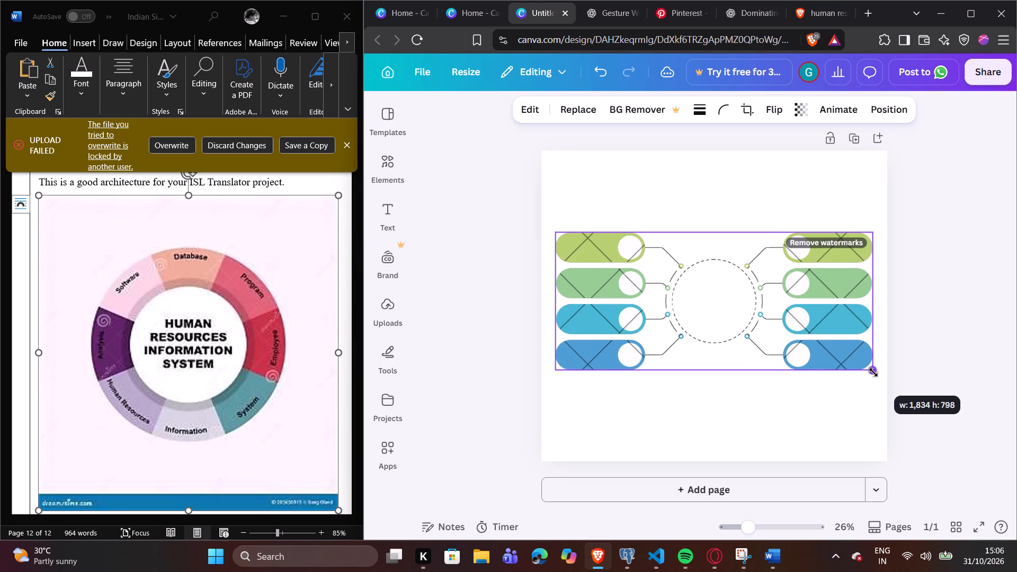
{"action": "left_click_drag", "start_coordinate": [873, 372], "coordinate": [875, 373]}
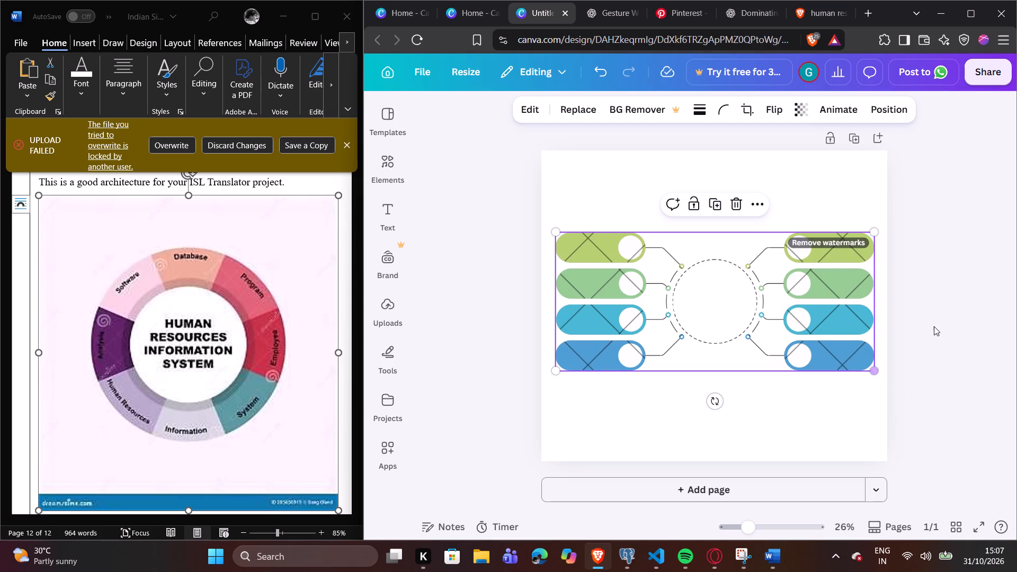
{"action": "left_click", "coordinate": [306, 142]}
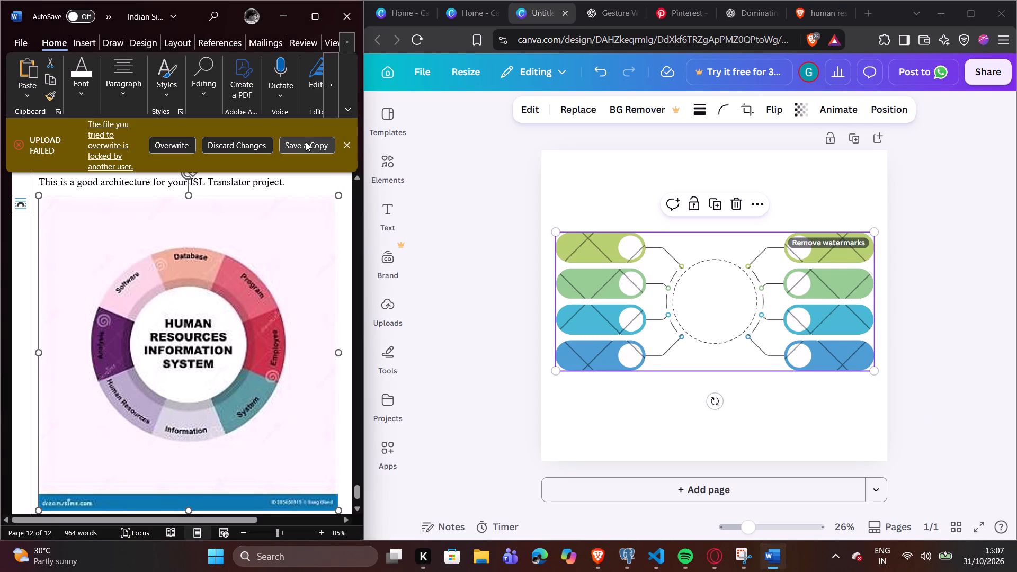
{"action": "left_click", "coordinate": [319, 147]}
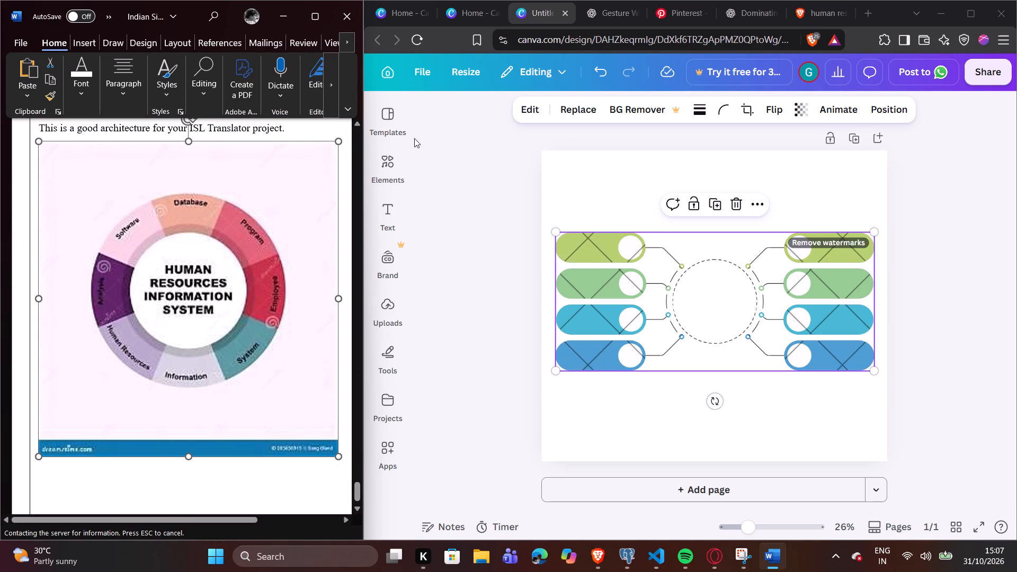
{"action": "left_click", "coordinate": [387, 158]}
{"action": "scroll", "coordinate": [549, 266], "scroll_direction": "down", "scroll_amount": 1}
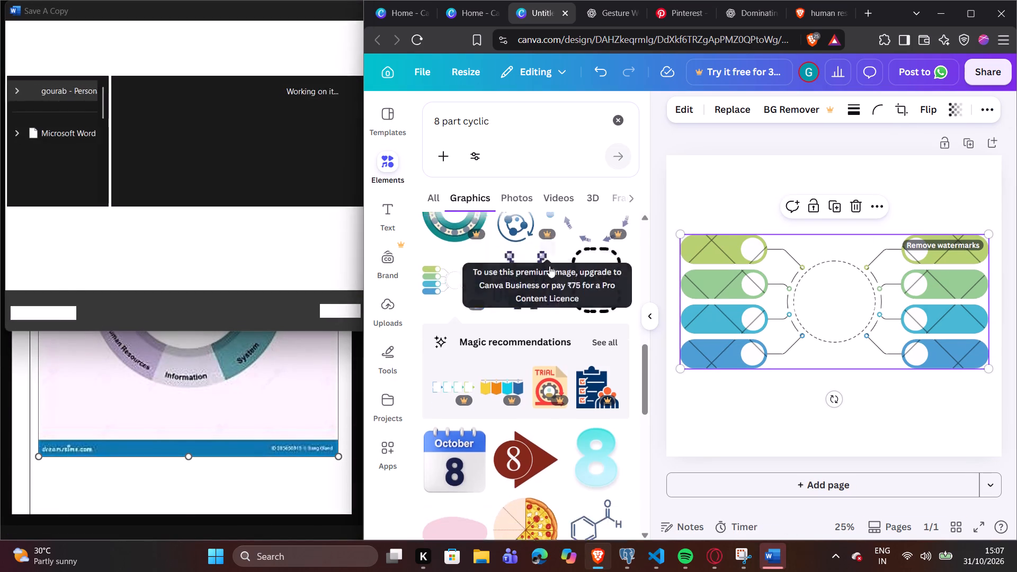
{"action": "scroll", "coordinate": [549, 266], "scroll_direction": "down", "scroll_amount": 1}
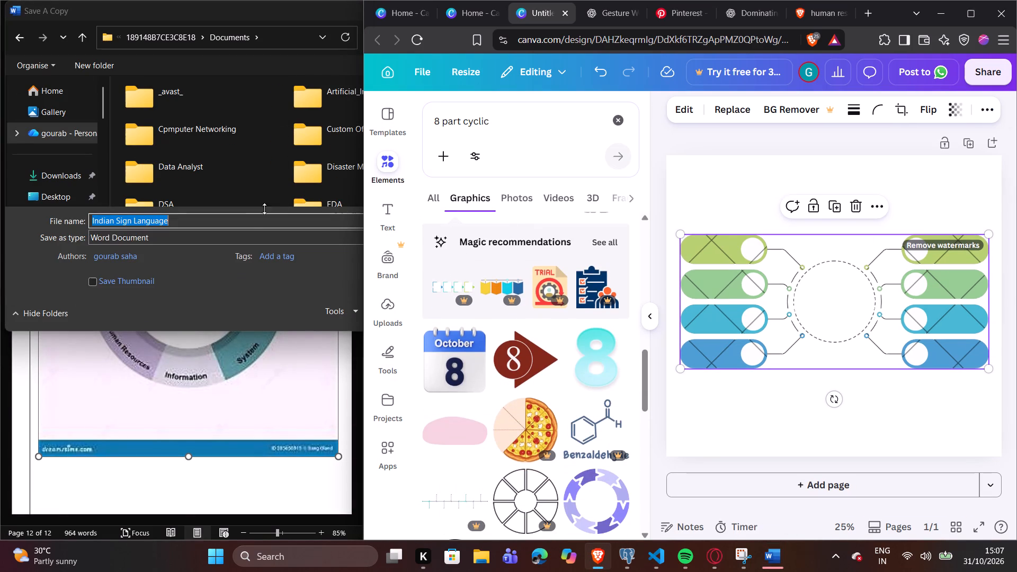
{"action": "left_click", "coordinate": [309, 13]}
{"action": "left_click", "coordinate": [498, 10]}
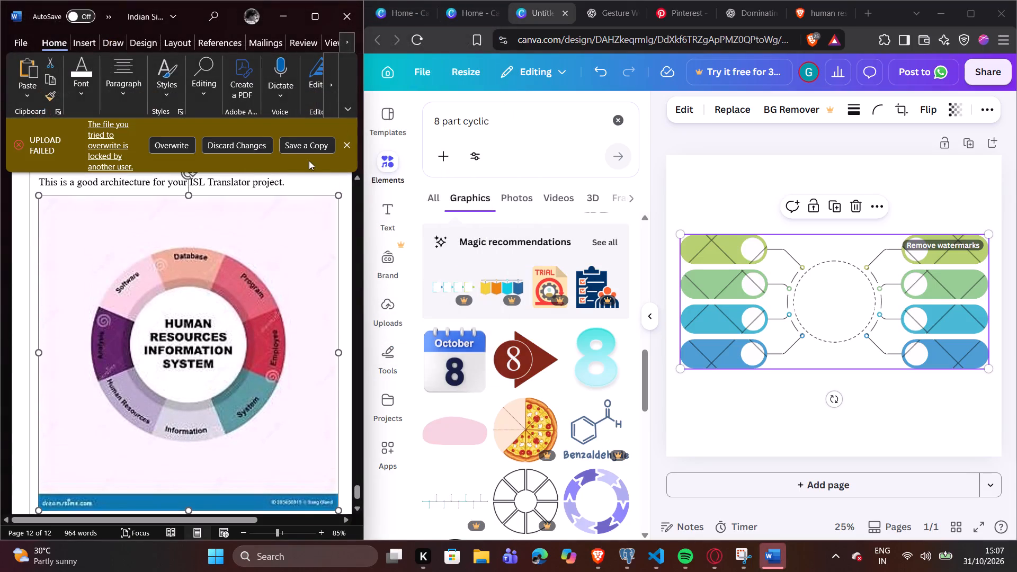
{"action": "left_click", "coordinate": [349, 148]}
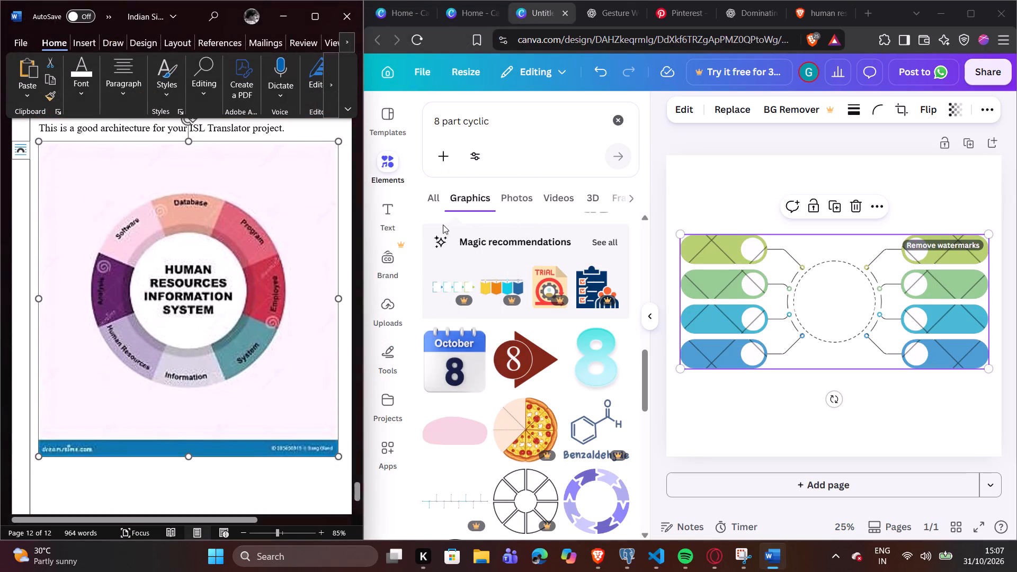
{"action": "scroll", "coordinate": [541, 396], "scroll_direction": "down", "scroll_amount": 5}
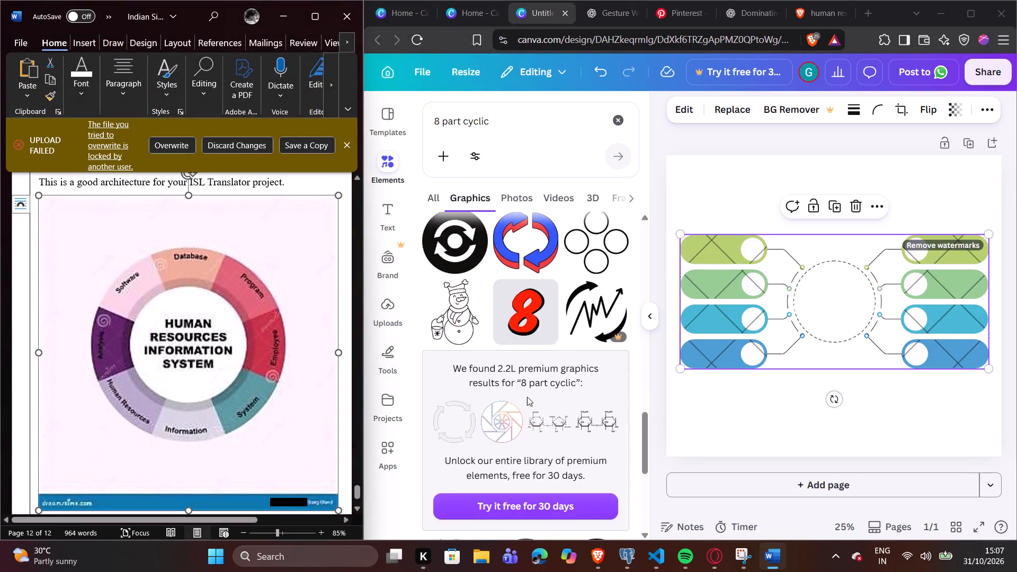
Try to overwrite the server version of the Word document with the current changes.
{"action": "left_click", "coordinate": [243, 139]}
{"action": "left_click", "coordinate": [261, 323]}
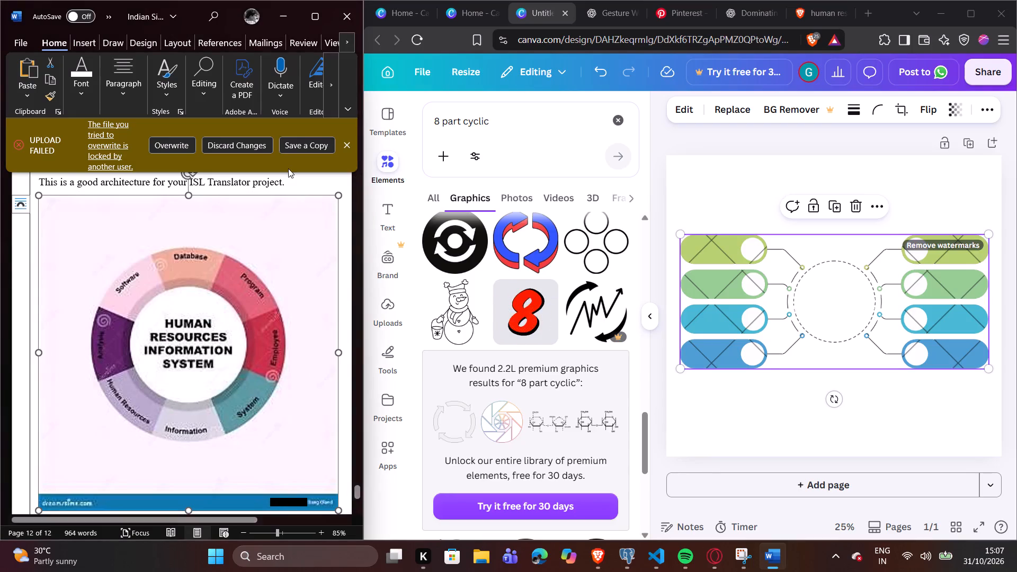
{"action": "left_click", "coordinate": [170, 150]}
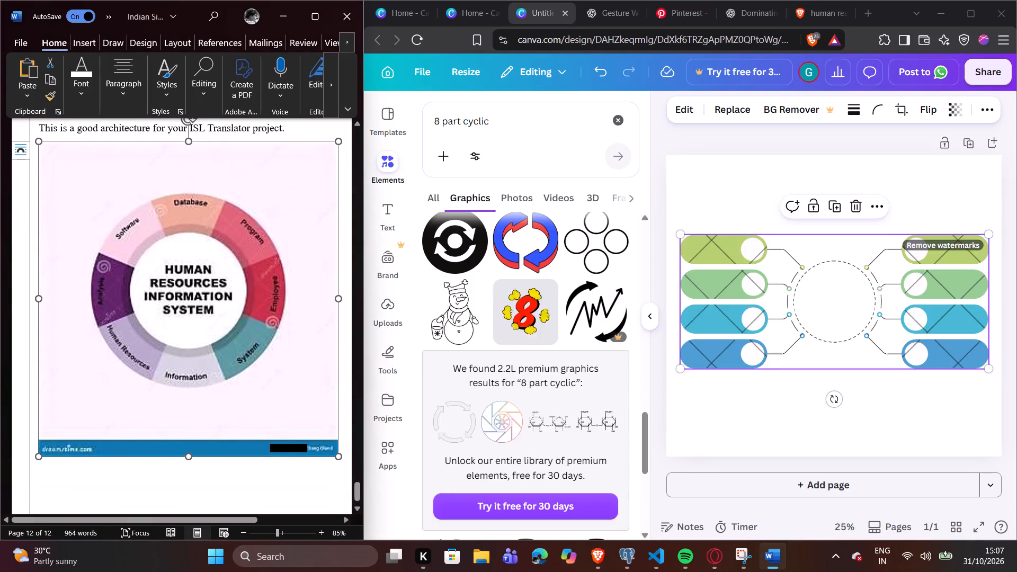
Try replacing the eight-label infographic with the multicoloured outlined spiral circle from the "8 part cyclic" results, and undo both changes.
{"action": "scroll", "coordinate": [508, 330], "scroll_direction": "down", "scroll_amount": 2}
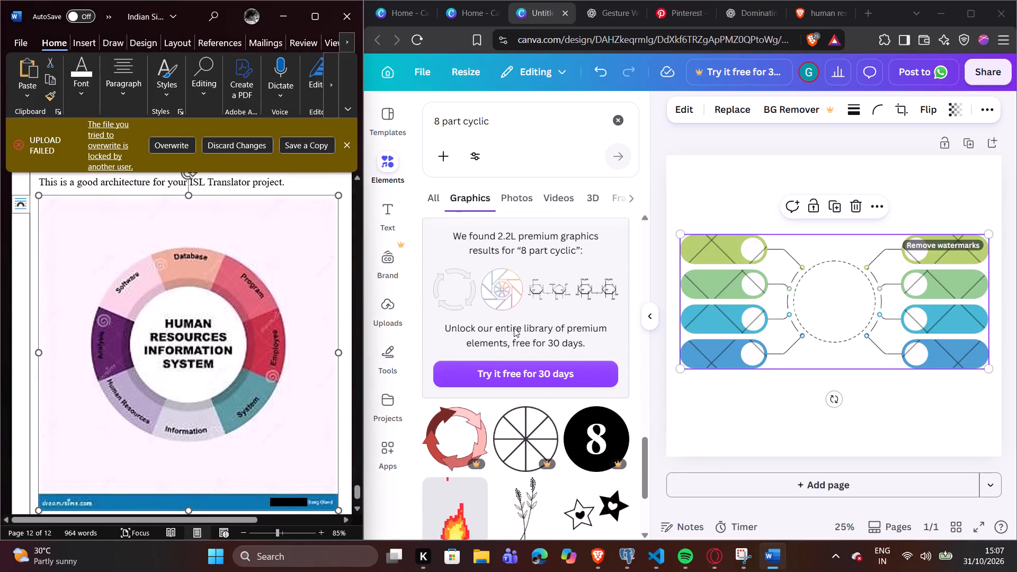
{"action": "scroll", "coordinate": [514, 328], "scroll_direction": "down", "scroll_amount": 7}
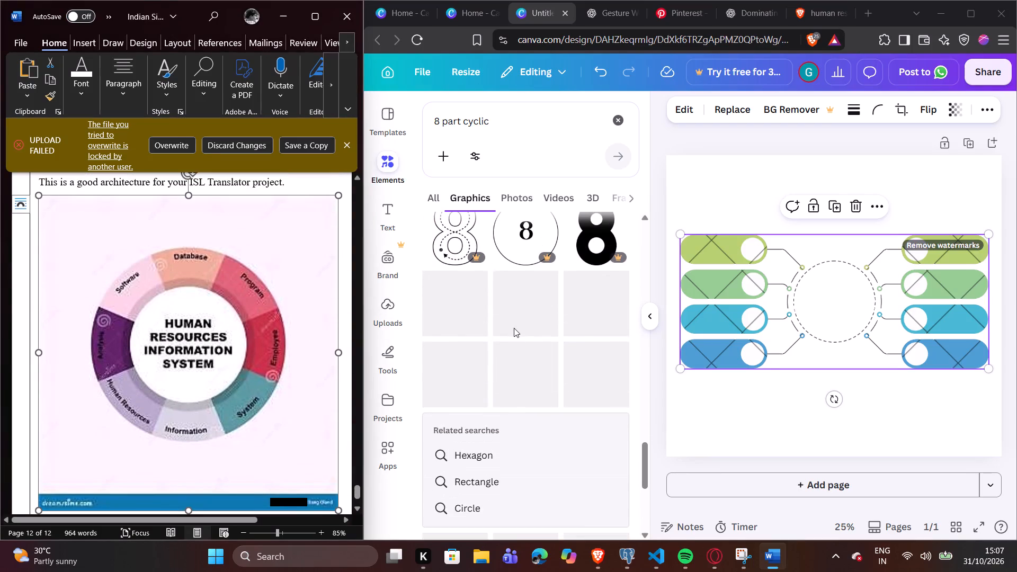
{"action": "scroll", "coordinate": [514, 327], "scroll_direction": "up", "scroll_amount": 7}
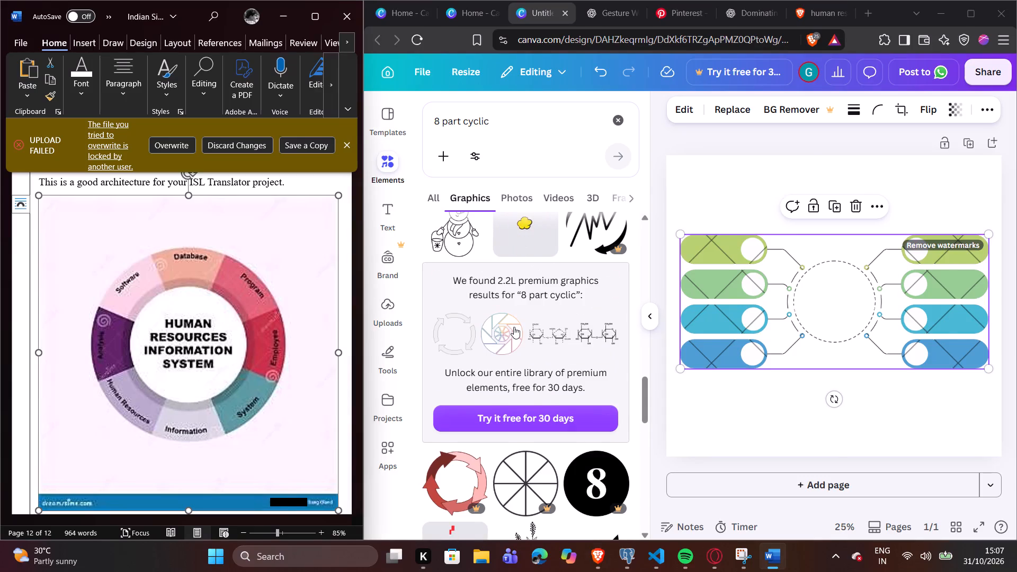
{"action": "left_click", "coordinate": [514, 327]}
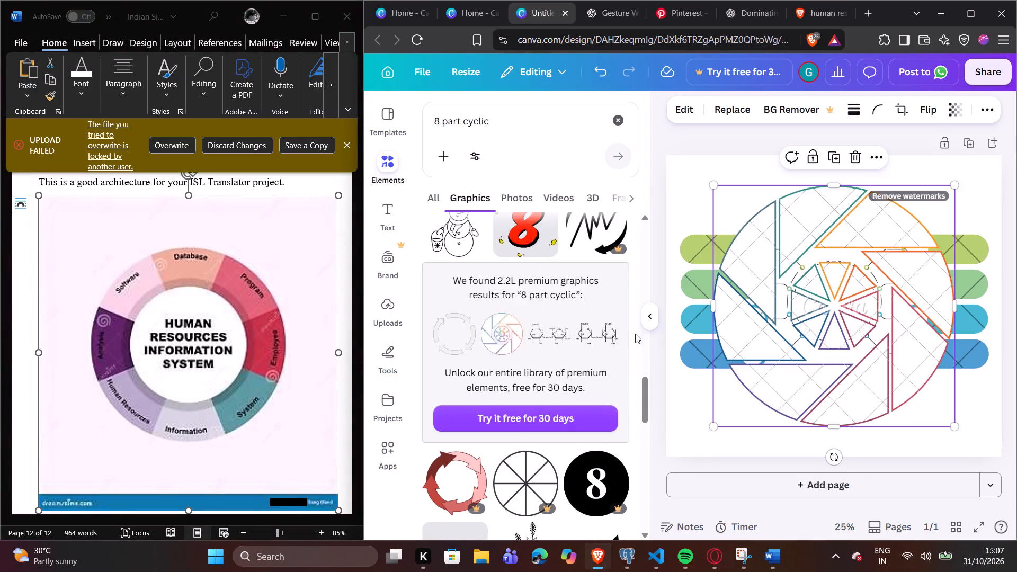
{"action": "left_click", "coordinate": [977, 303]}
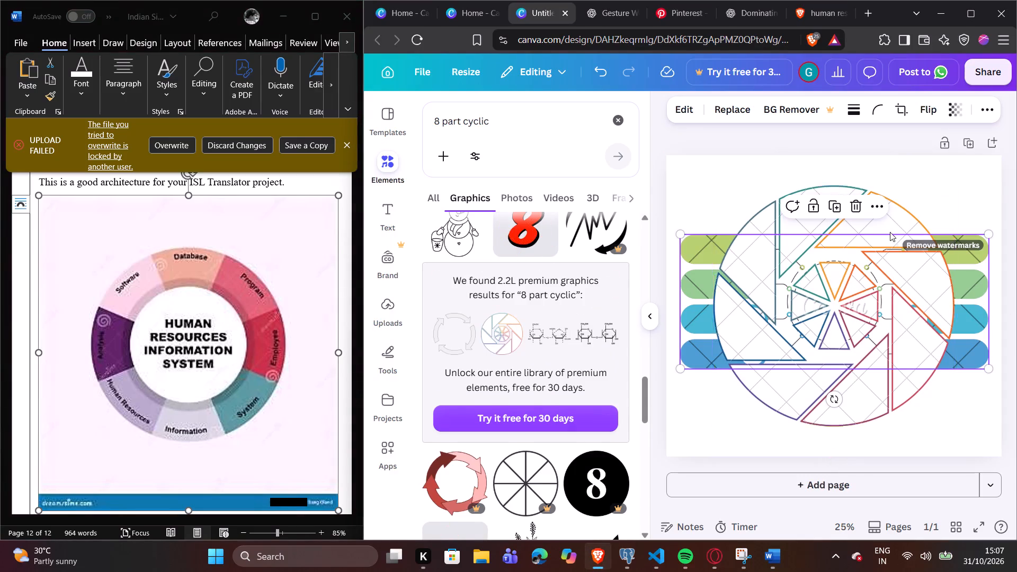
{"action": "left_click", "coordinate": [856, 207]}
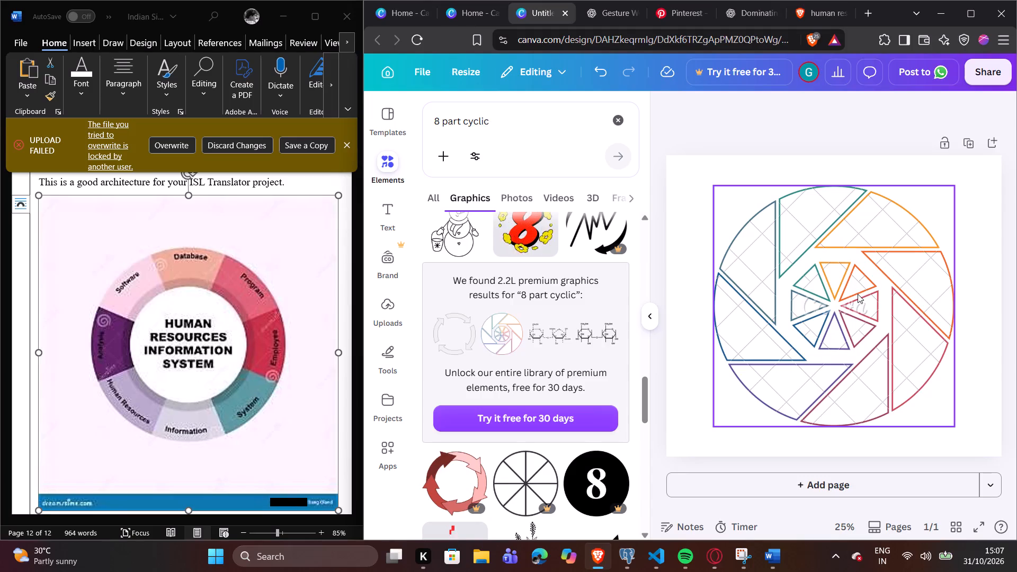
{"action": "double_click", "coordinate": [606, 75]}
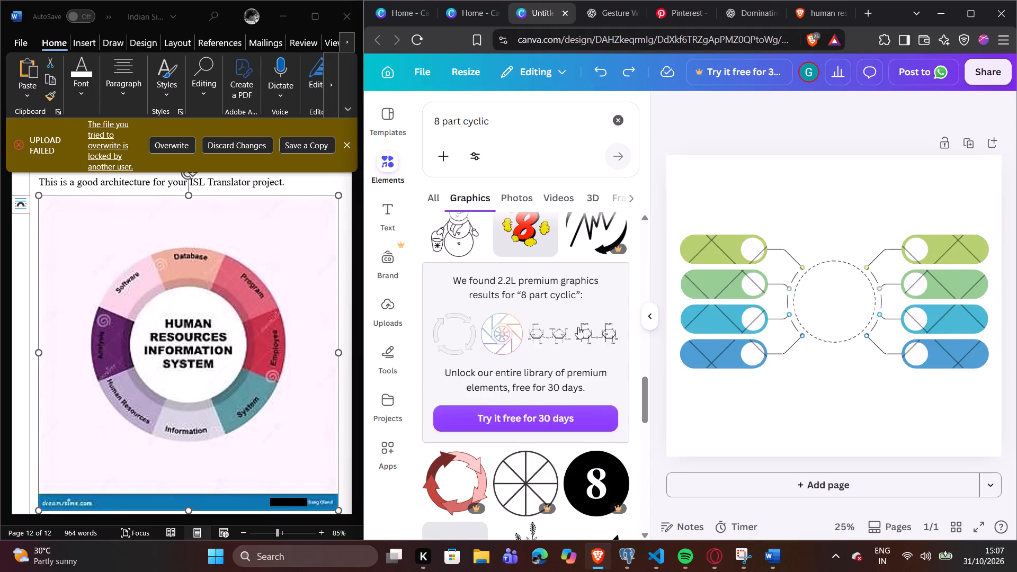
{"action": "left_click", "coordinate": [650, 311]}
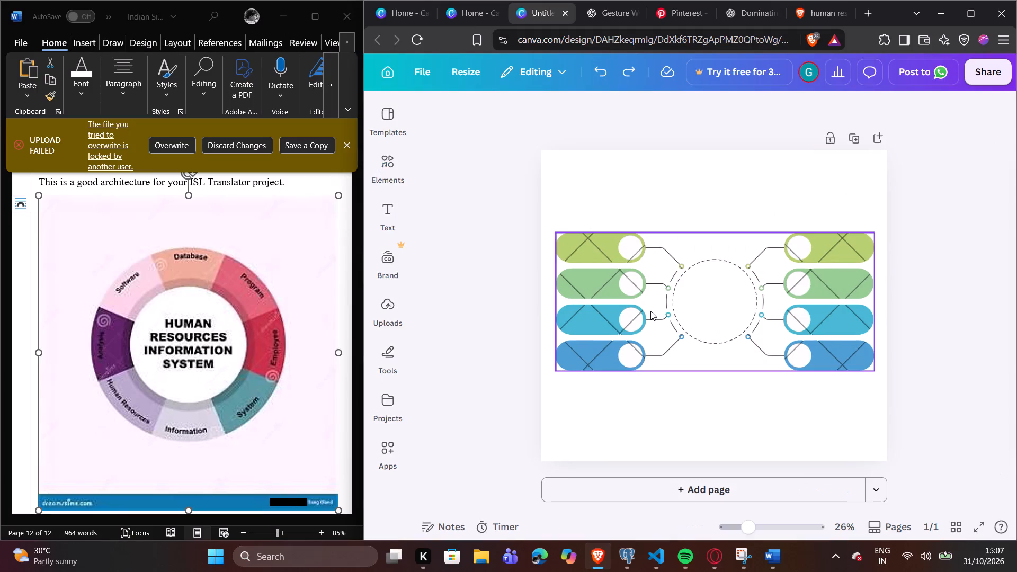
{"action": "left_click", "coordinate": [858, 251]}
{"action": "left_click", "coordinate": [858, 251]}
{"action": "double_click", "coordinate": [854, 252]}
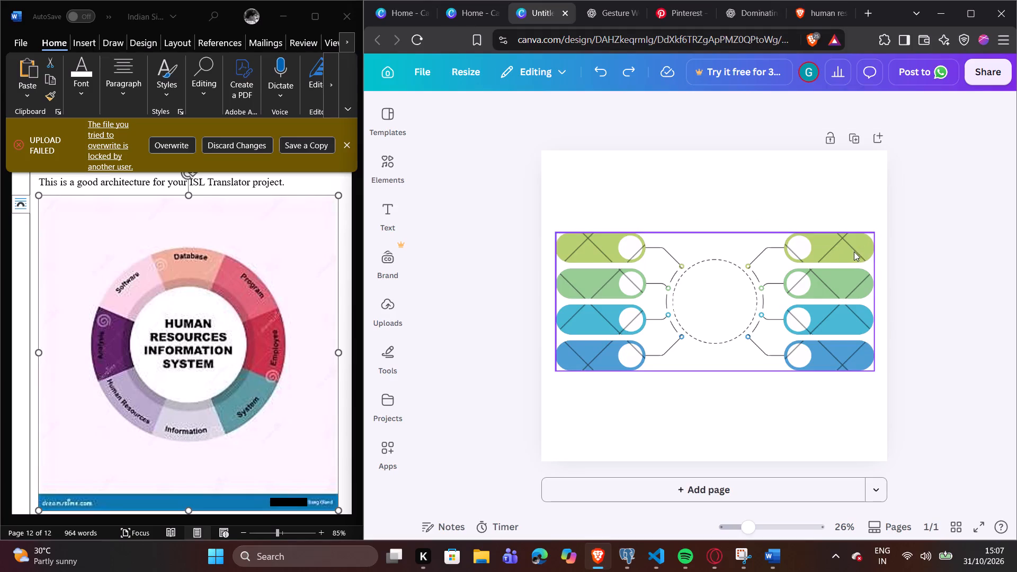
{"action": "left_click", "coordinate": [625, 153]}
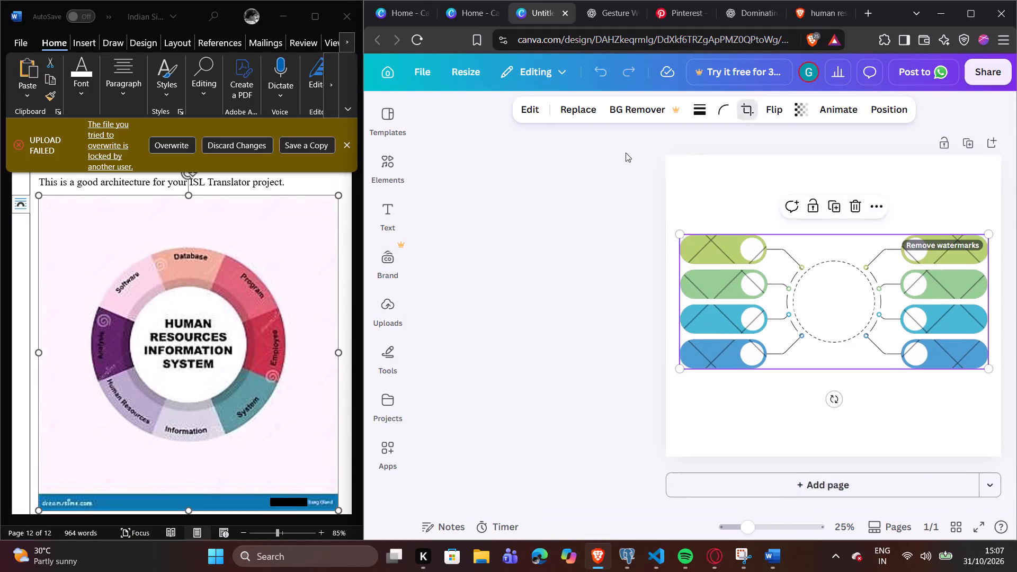
Find the ring with eight coloured segments in the "8 part cyclic" graphics, add it to the page and delete the eight-label infographic.
{"action": "left_click", "coordinate": [387, 173]}
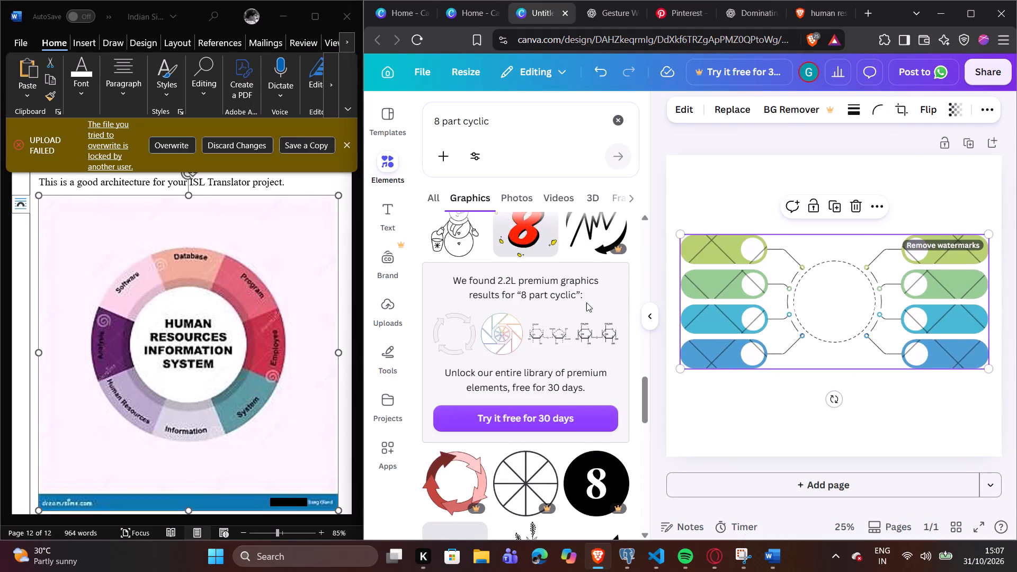
{"action": "scroll", "coordinate": [577, 303], "scroll_direction": "down", "scroll_amount": 8}
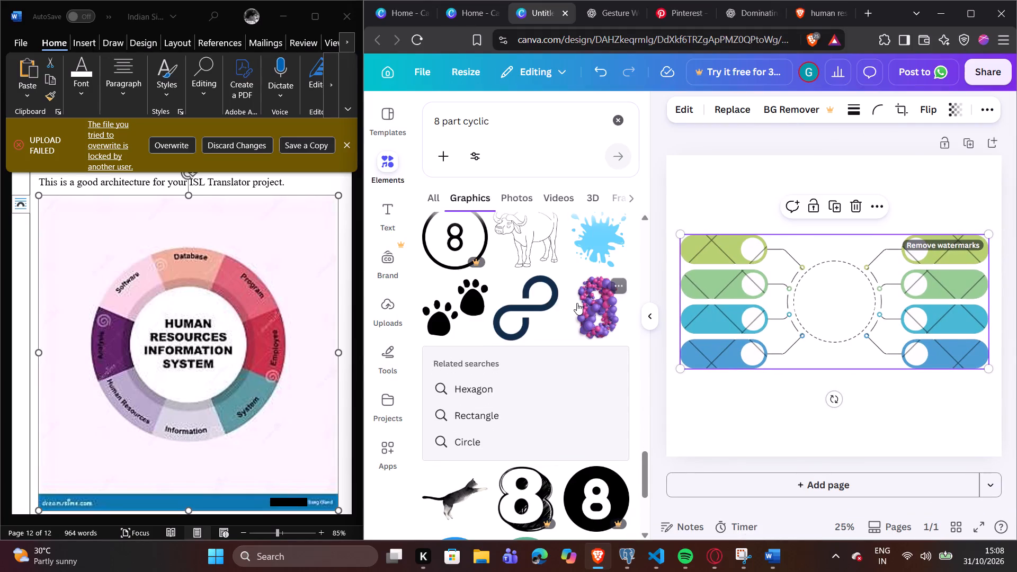
{"action": "scroll", "coordinate": [577, 303], "scroll_direction": "down", "scroll_amount": 6}
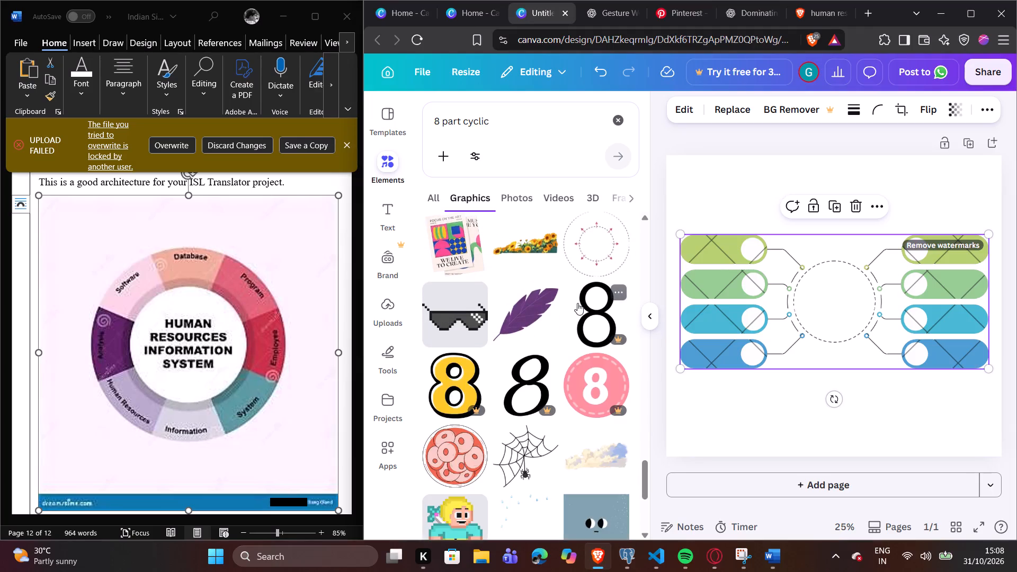
{"action": "scroll", "coordinate": [577, 303], "scroll_direction": "down", "scroll_amount": 4}
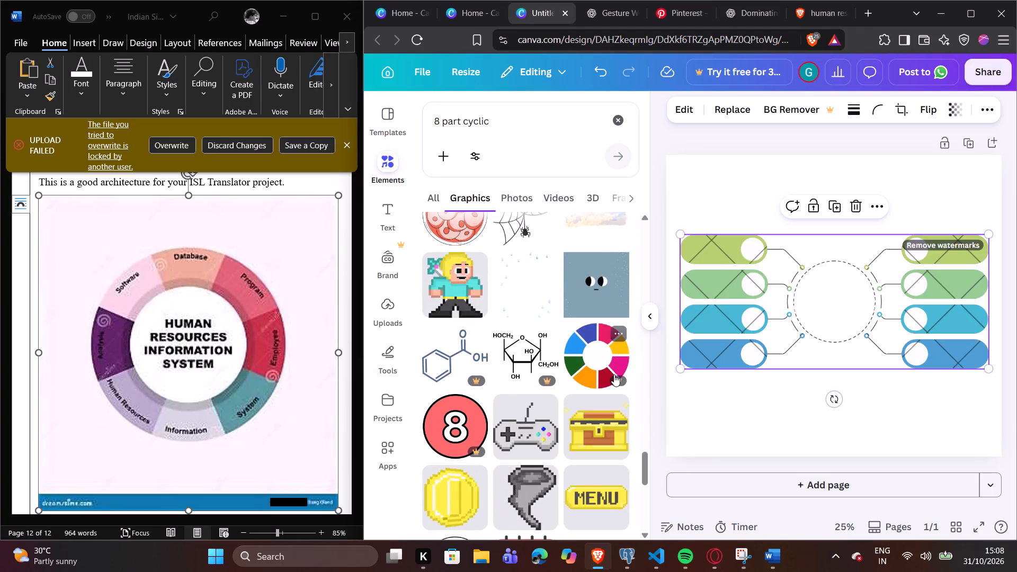
{"action": "left_click", "coordinate": [591, 365]}
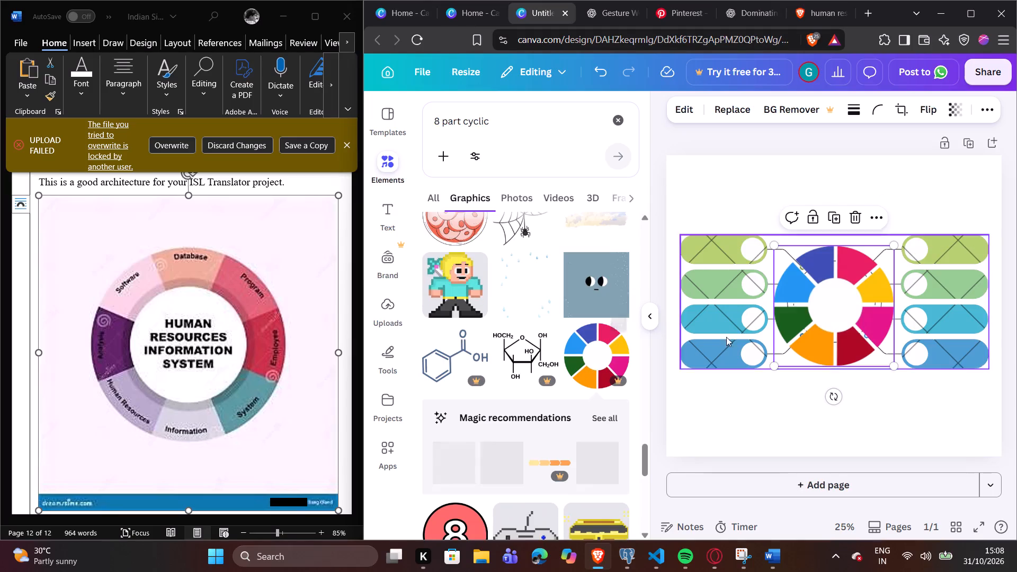
{"action": "left_click", "coordinate": [924, 320]}
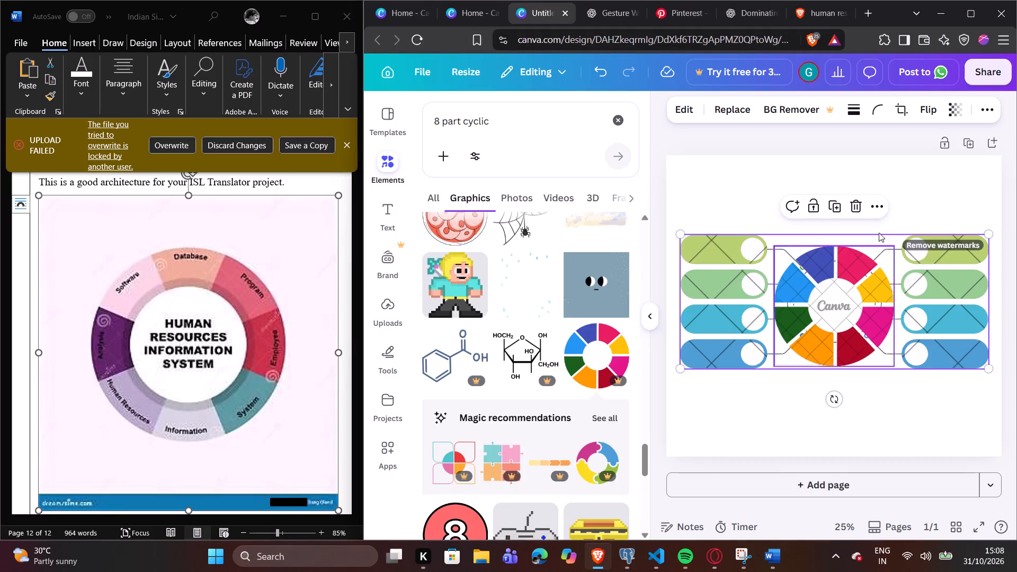
{"action": "left_click", "coordinate": [860, 200]}
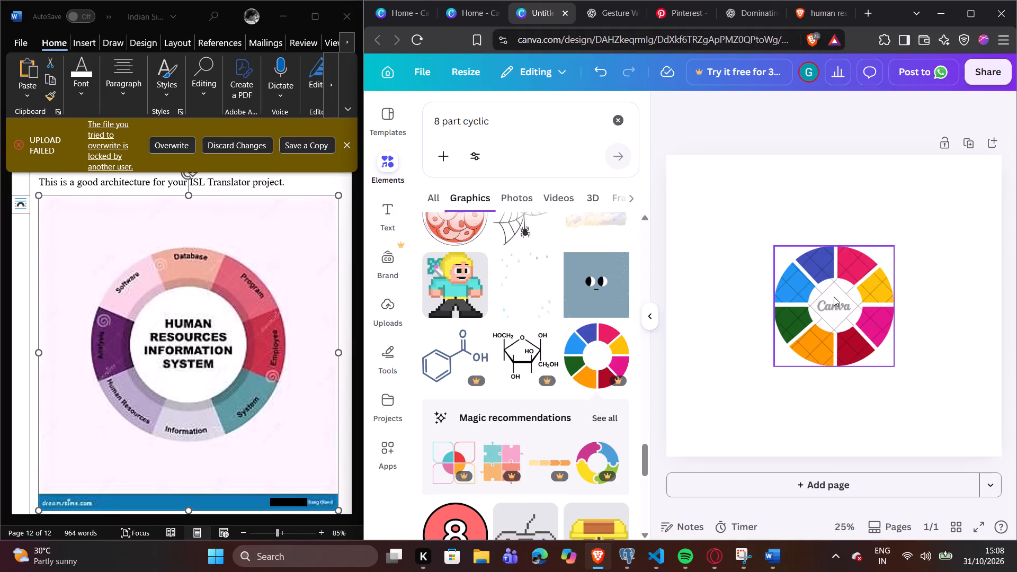
Find the purple ring of eight interlocking arrows in the "8 part cyclic" graphics, add it to the page and delete the multicoloured ring.
{"action": "scroll", "coordinate": [542, 401], "scroll_direction": "down", "scroll_amount": 3}
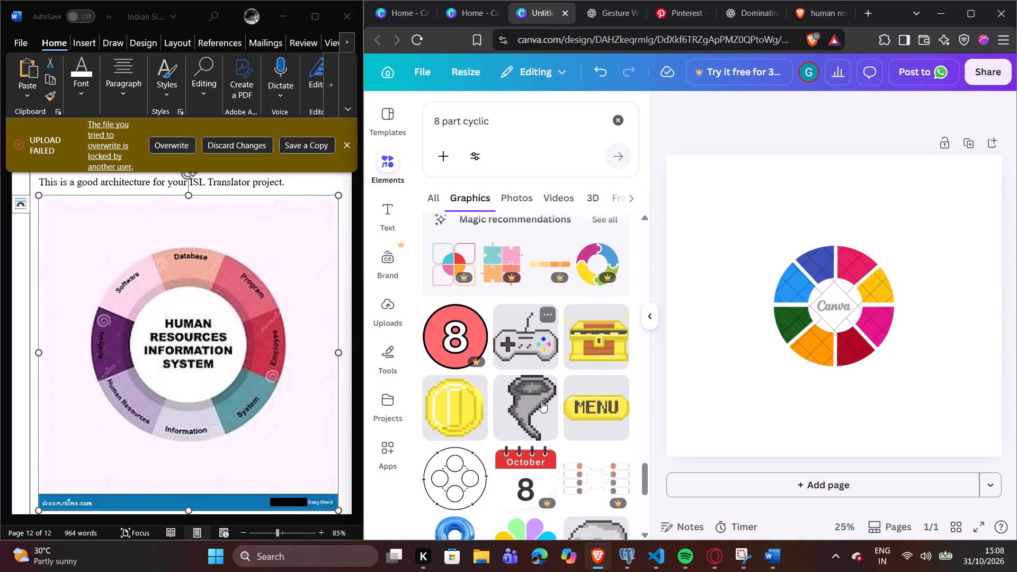
{"action": "scroll", "coordinate": [541, 401], "scroll_direction": "down", "scroll_amount": 4}
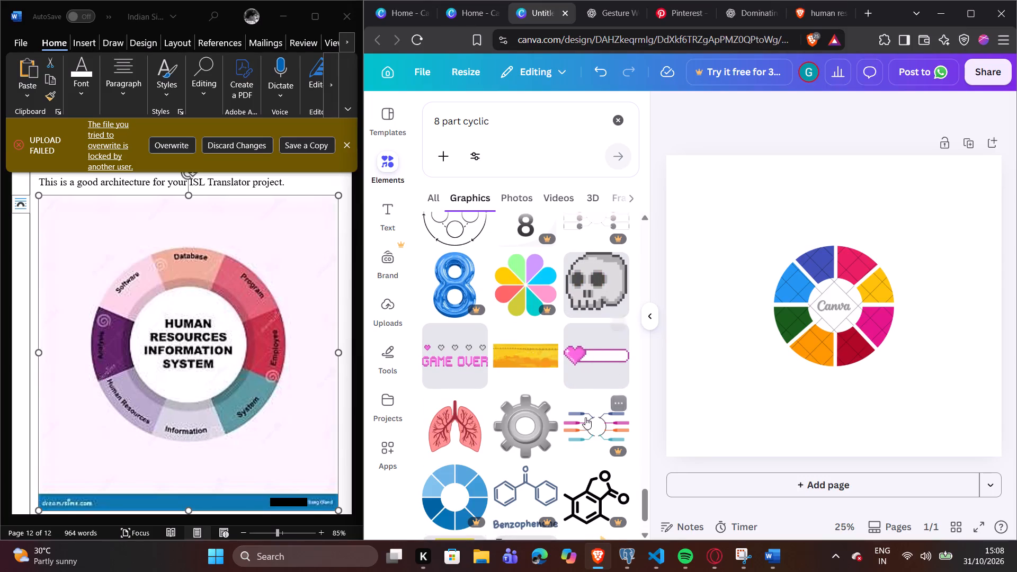
{"action": "scroll", "coordinate": [585, 424], "scroll_direction": "down", "scroll_amount": 2}
{"action": "scroll", "coordinate": [585, 422], "scroll_direction": "up", "scroll_amount": 13}
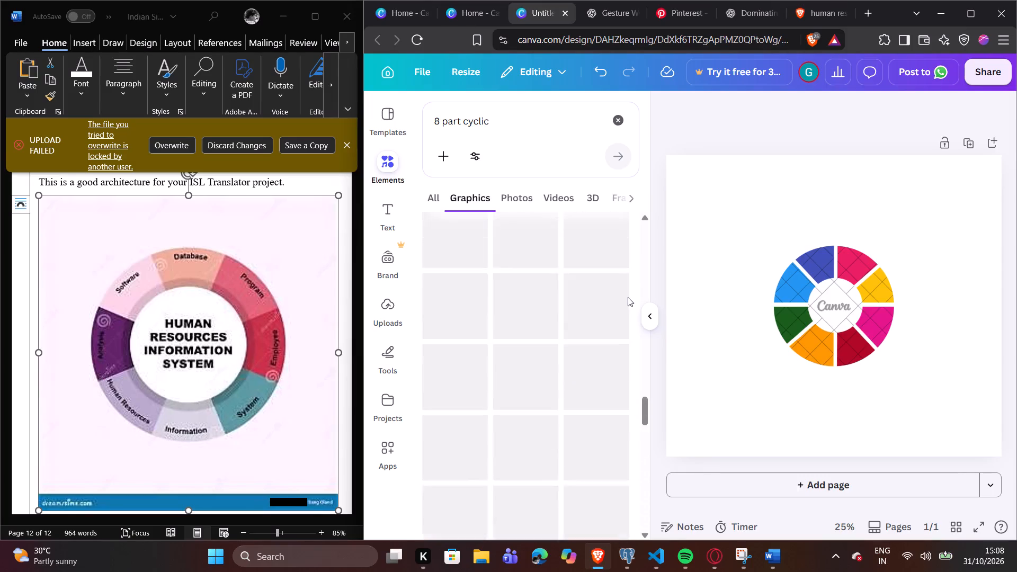
{"action": "scroll", "coordinate": [628, 297], "scroll_direction": "up", "scroll_amount": 4}
{"action": "scroll", "coordinate": [592, 313], "scroll_direction": "up", "scroll_amount": 20}
{"action": "scroll", "coordinate": [592, 313], "scroll_direction": "up", "scroll_amount": 8}
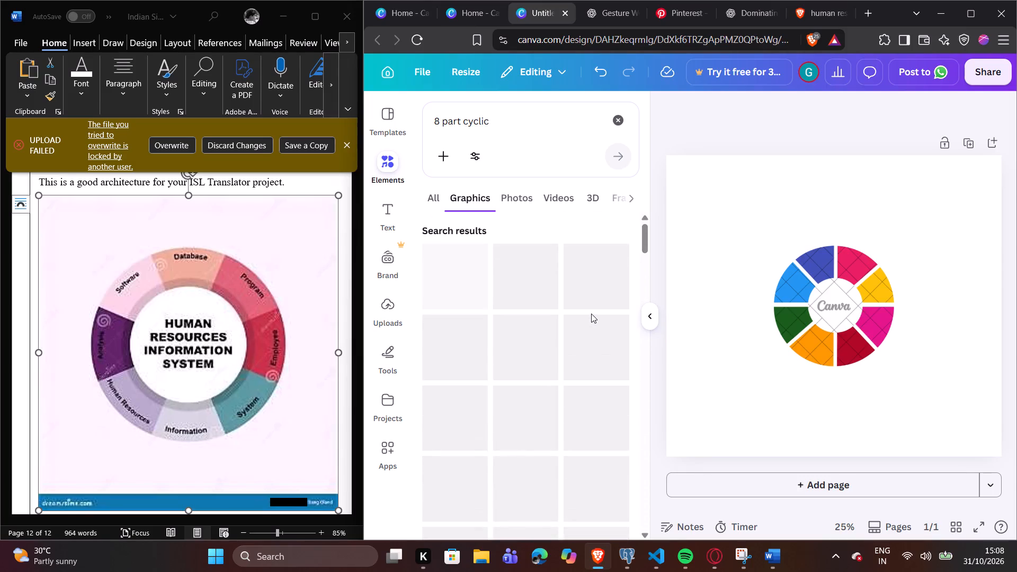
{"action": "scroll", "coordinate": [591, 314], "scroll_direction": "up", "scroll_amount": 1}
{"action": "scroll", "coordinate": [591, 314], "scroll_direction": "down", "scroll_amount": 1}
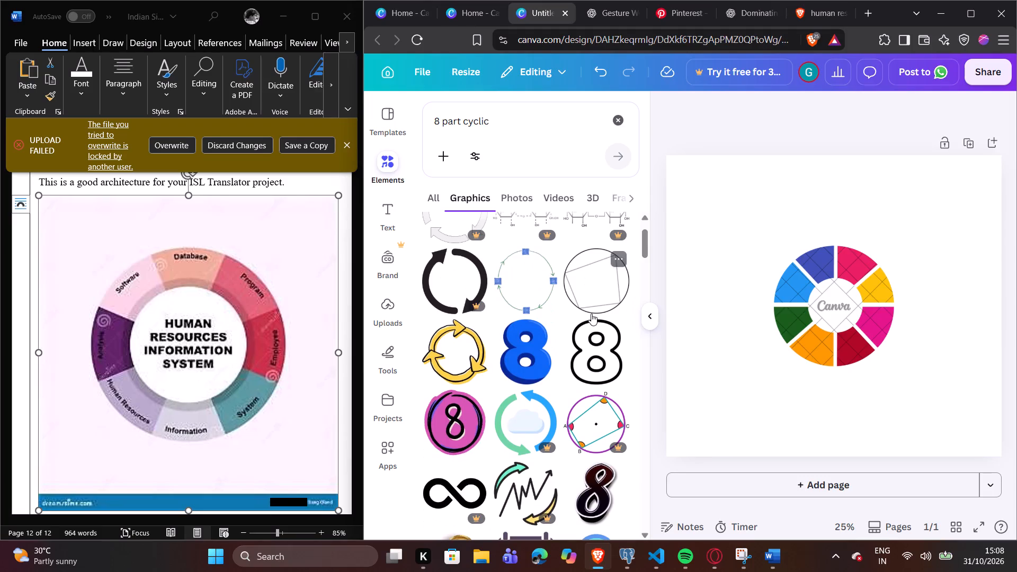
{"action": "scroll", "coordinate": [591, 314], "scroll_direction": "down", "scroll_amount": 8}
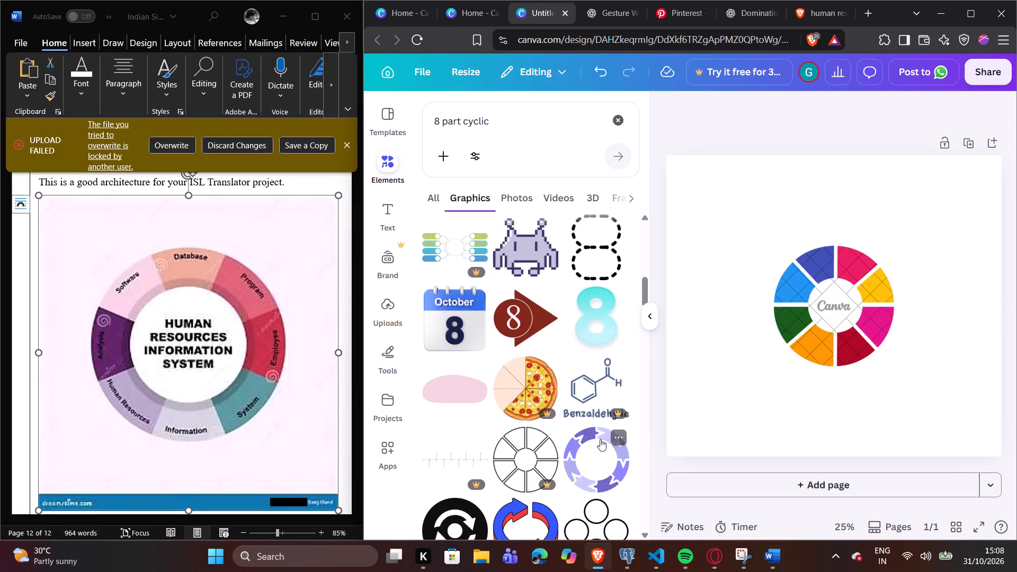
{"action": "left_click", "coordinate": [601, 454]}
{"action": "left_click_drag", "start_coordinate": [850, 320], "coordinate": [848, 380]}
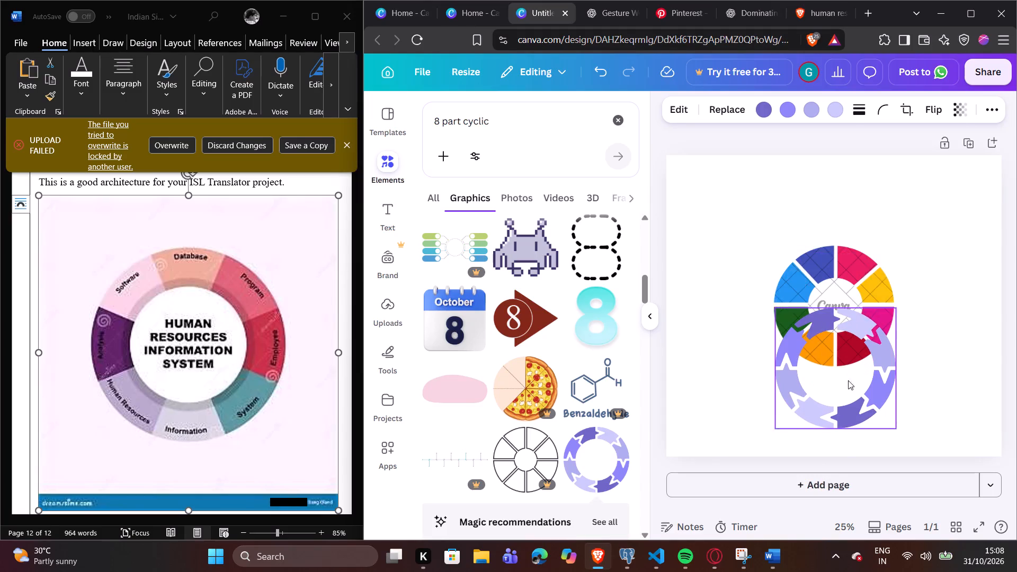
{"action": "left_click", "coordinate": [842, 262]}
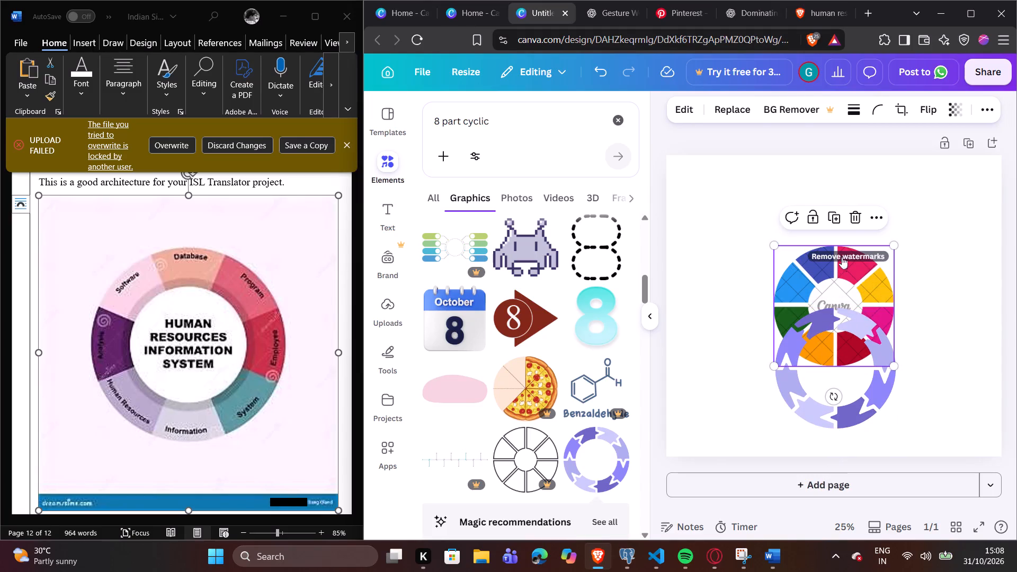
{"action": "left_click", "coordinate": [853, 209]}
Enlarge the purple arrow ring on the page until it spans most of the page height.
{"action": "left_click", "coordinate": [842, 315]}
{"action": "left_click_drag", "start_coordinate": [893, 305], "coordinate": [937, 230]}
{"action": "left_click_drag", "start_coordinate": [778, 245], "coordinate": [747, 204]}
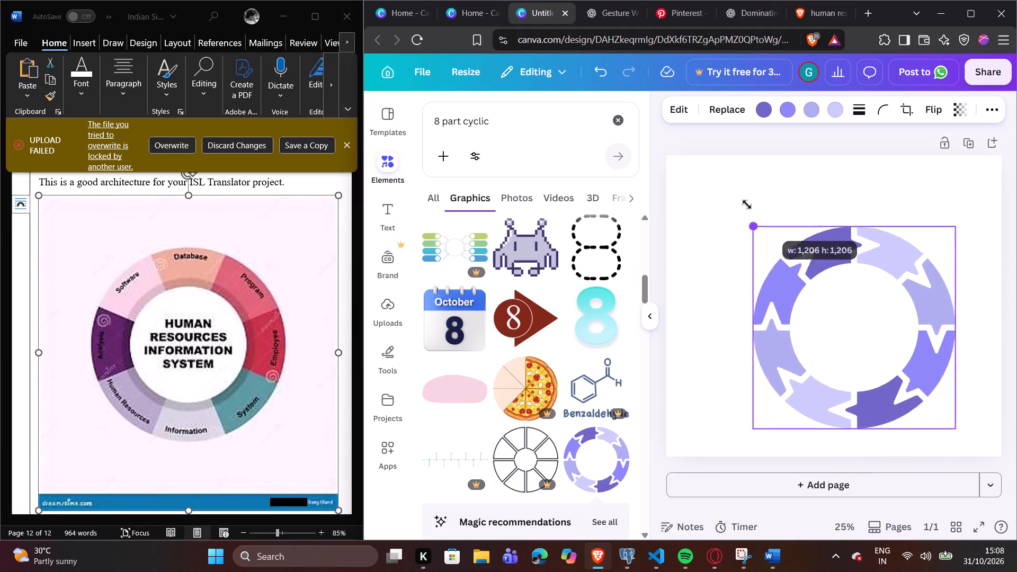
{"action": "left_click_drag", "start_coordinate": [747, 204], "coordinate": [744, 202]}
{"action": "left_click_drag", "start_coordinate": [744, 202], "coordinate": [716, 178]}
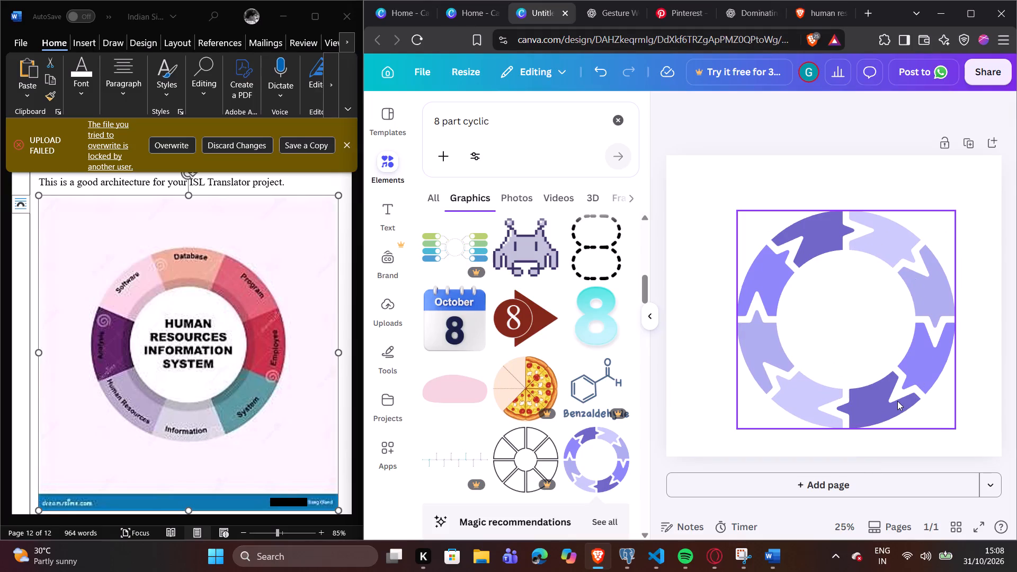
{"action": "left_click", "coordinate": [849, 318]}
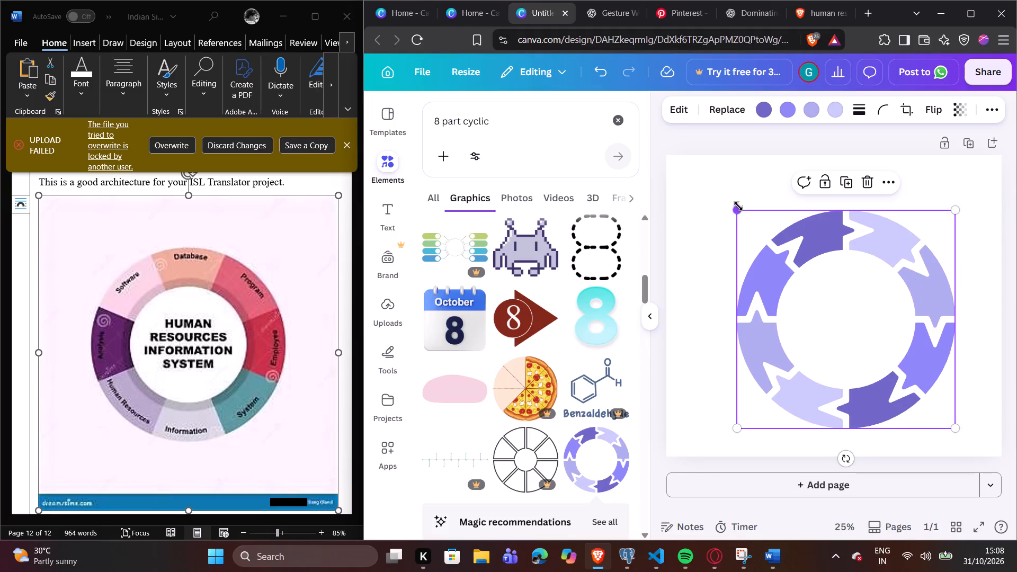
{"action": "left_click_drag", "start_coordinate": [738, 206], "coordinate": [713, 173]}
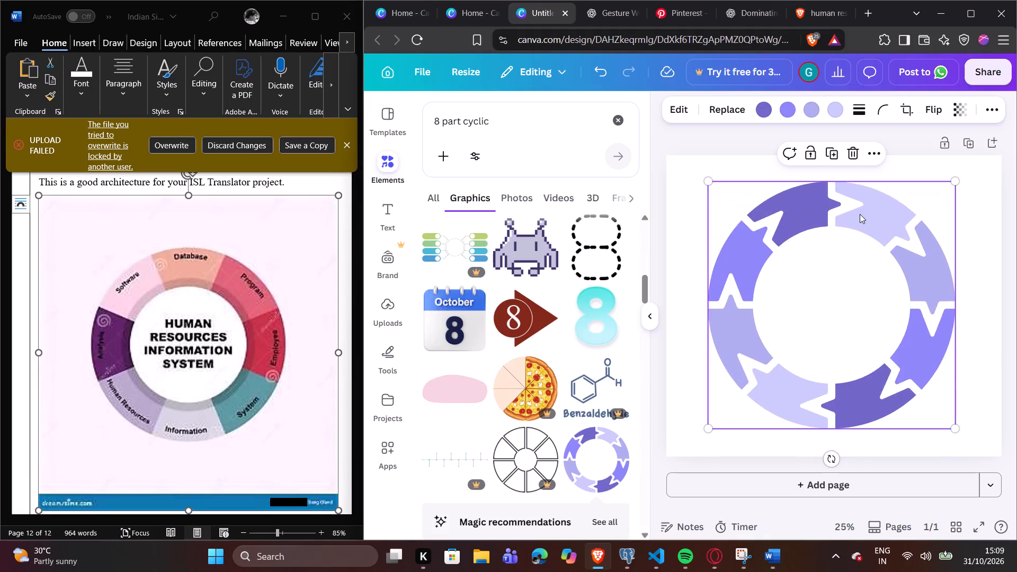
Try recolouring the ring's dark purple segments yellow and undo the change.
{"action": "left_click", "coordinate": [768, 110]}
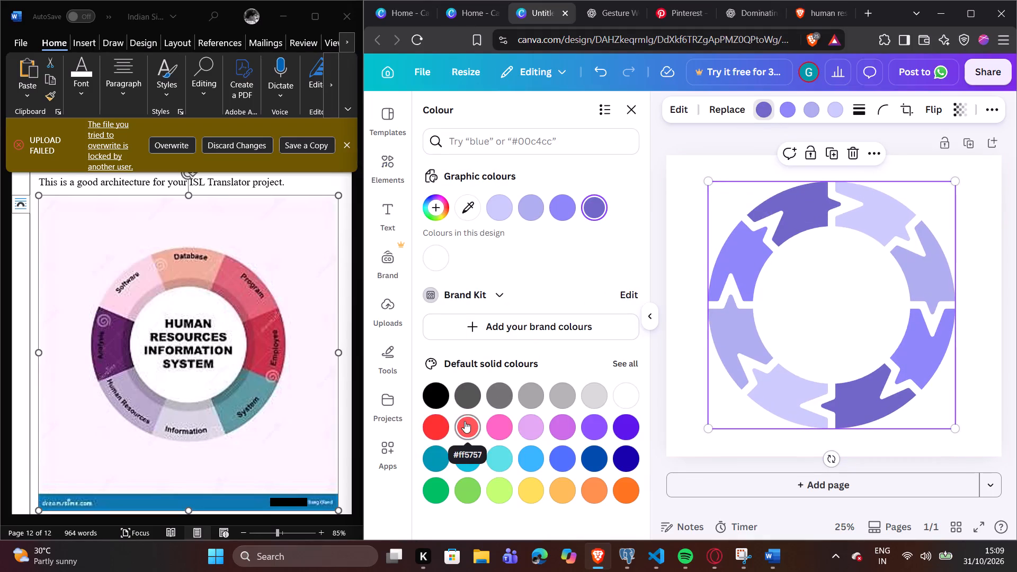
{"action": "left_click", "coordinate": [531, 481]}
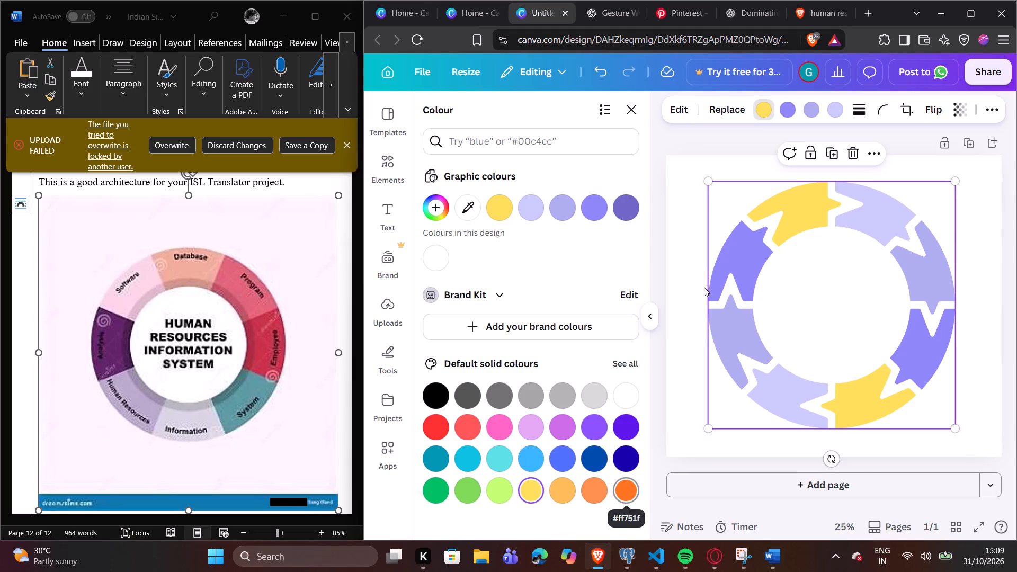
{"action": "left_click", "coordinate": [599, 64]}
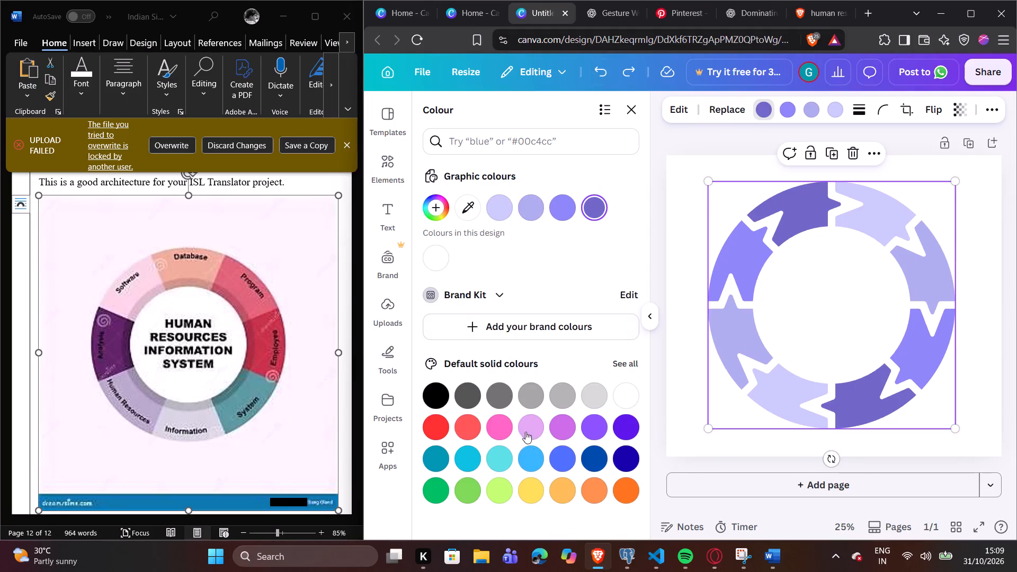
Recolour the ring's dark purple segments bright orange.
{"action": "left_click", "coordinate": [625, 491]}
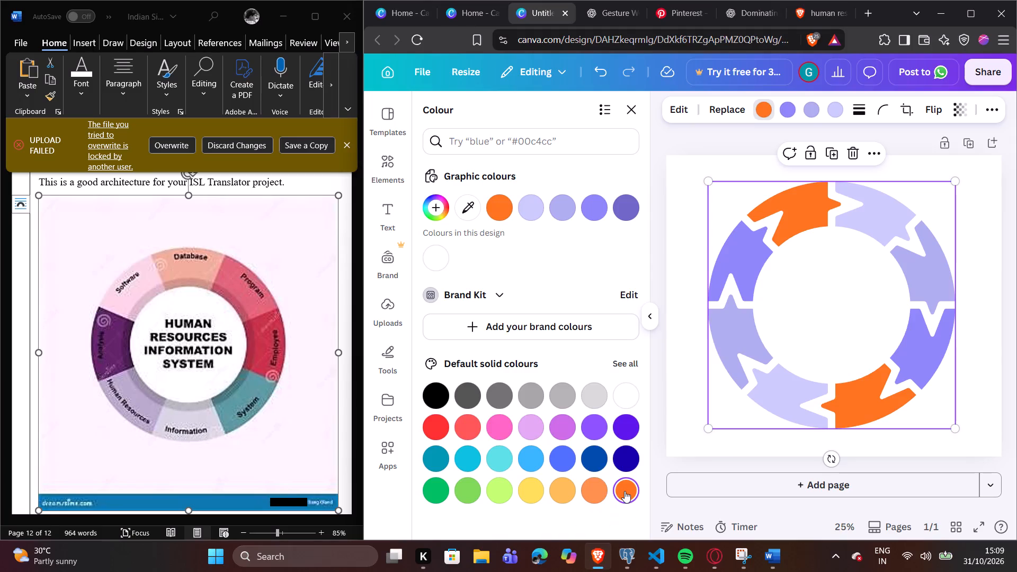
Recolour the ring's medium violet-blue segments, trying light orange, amber and cream shades before settling on yellow #ffde59.
{"action": "left_click", "coordinate": [785, 100]}
{"action": "left_click", "coordinate": [596, 480]}
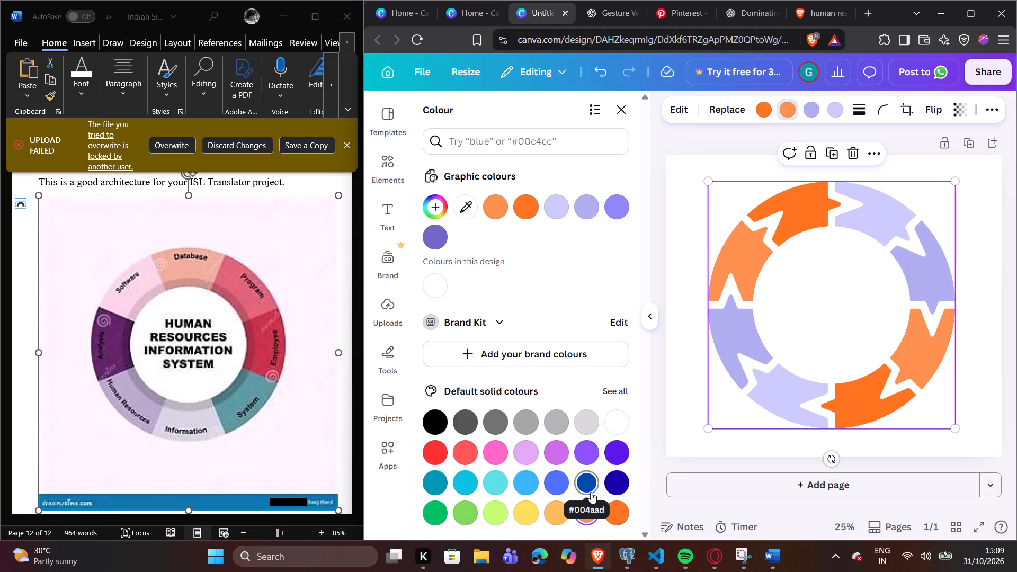
{"action": "left_click", "coordinate": [551, 512]}
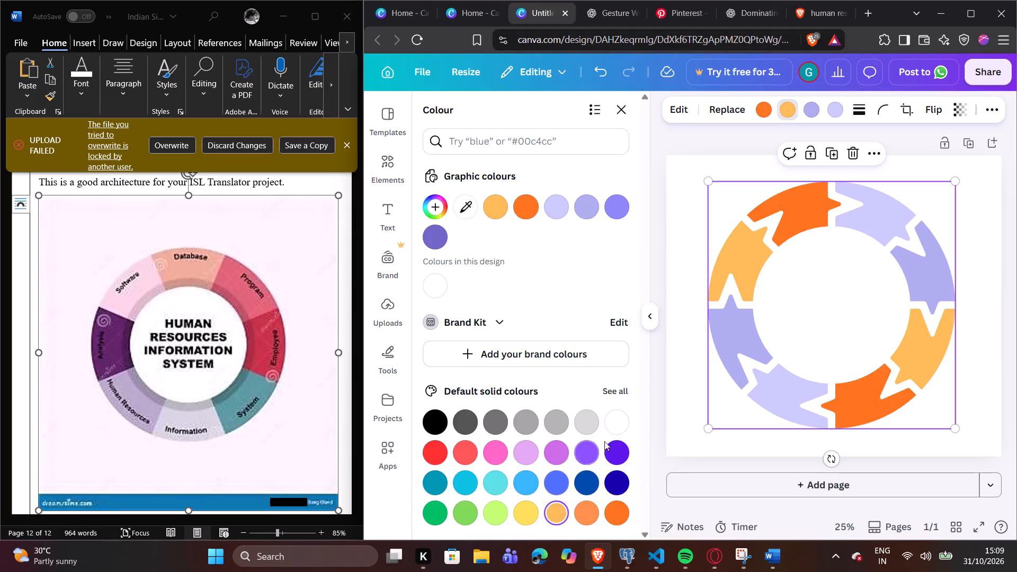
{"action": "left_click", "coordinate": [618, 392]}
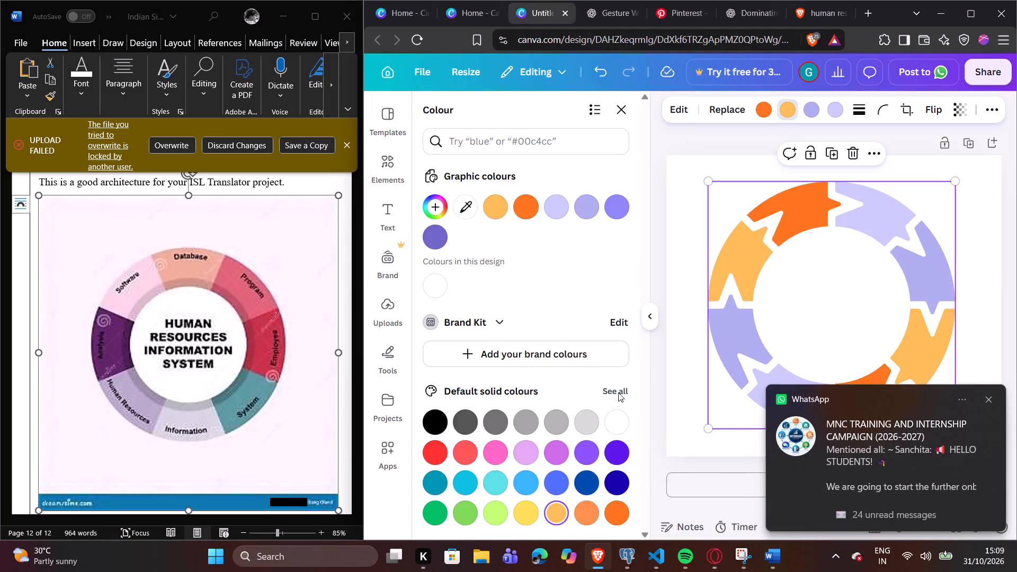
{"action": "left_click", "coordinate": [615, 415]}
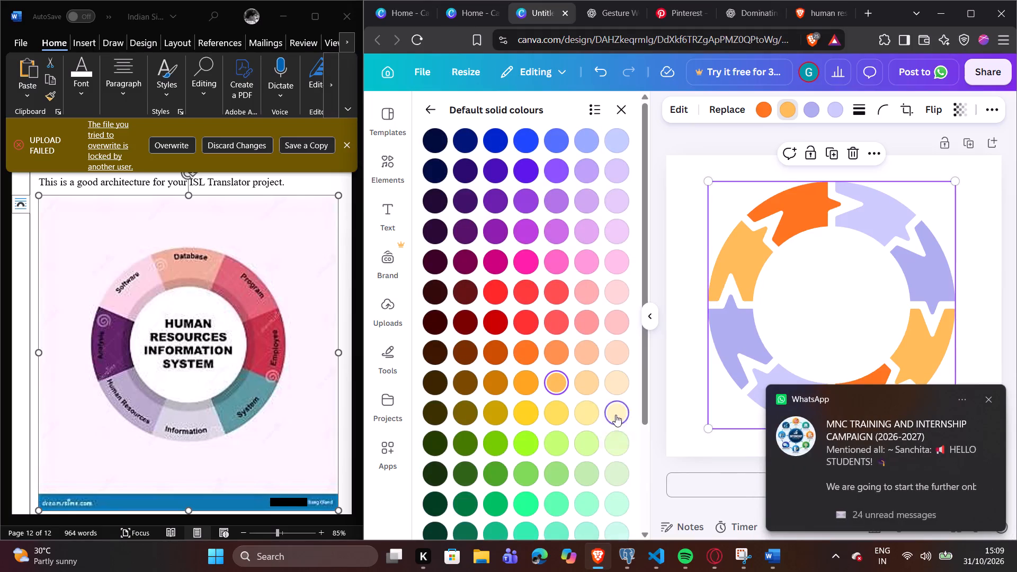
{"action": "left_click", "coordinate": [552, 410]}
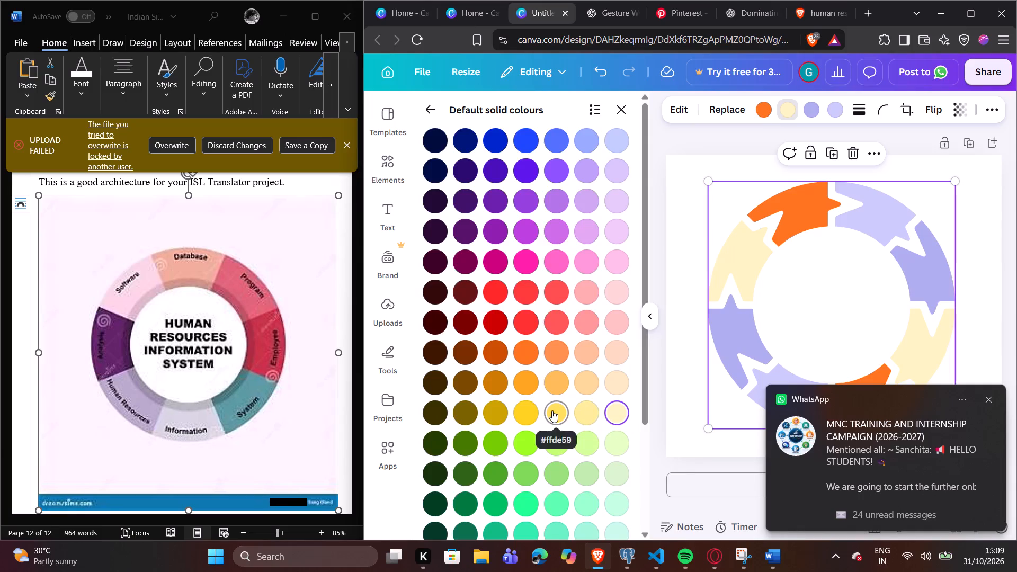
Recolour the ring's greyish lavender segments, trying pale yellow before settling on the lightest cream shade of yellow.
{"action": "left_click", "coordinate": [812, 104]}
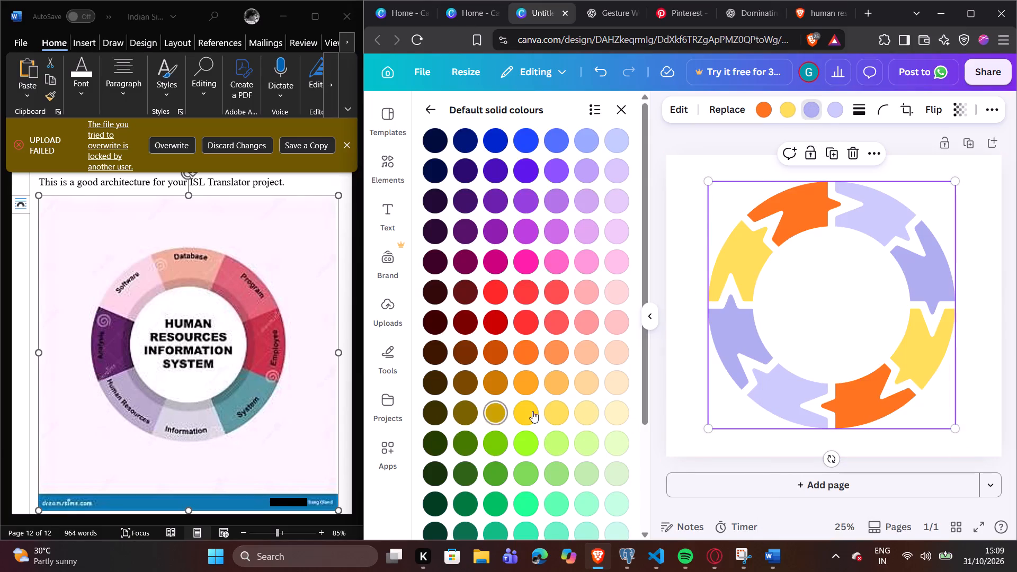
{"action": "left_click", "coordinate": [593, 412]}
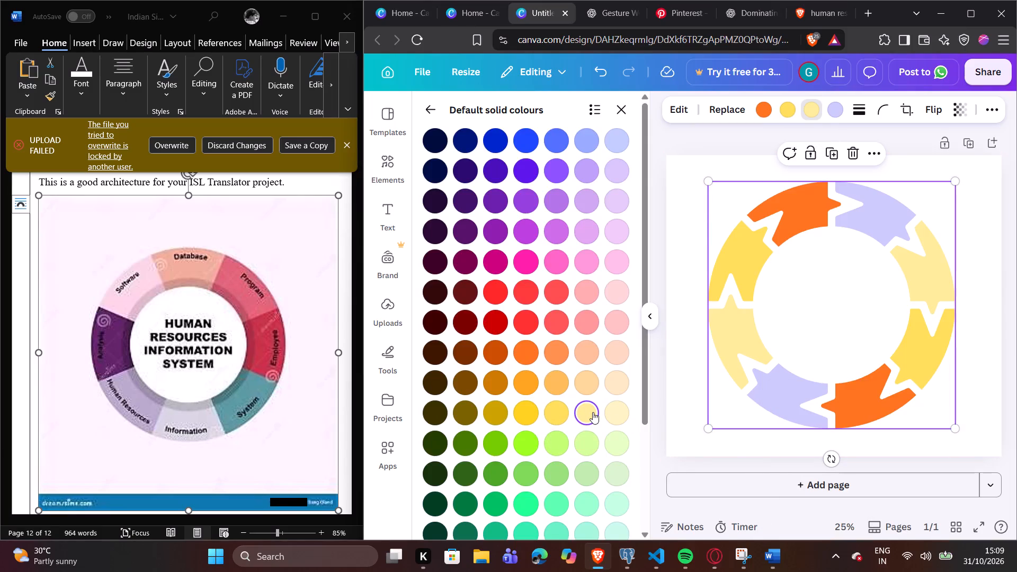
{"action": "left_click", "coordinate": [610, 414]}
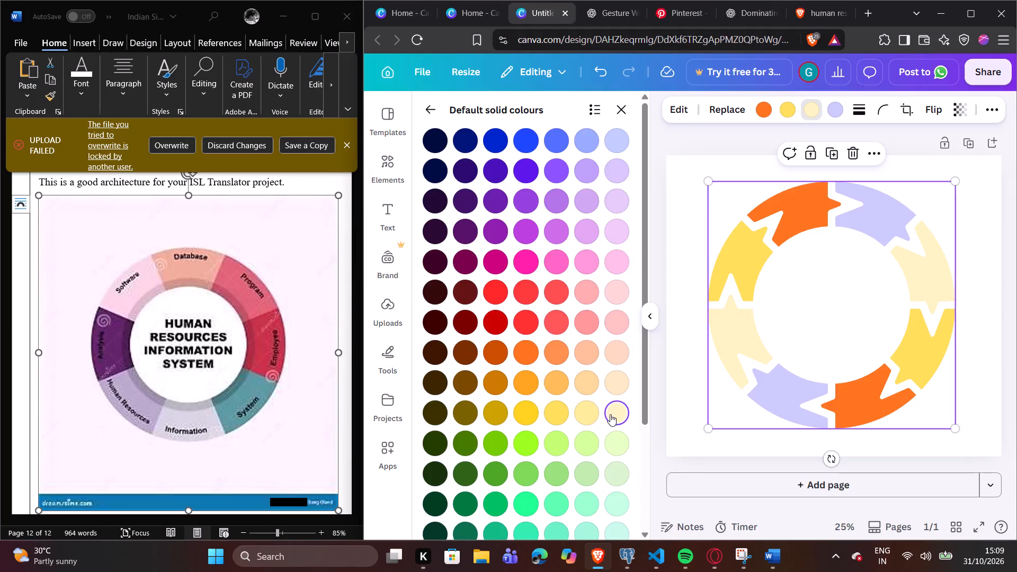
Recolour the ring's lavender segments pale cream and the upper-right and lower-left pair yellow.
{"action": "left_click", "coordinate": [832, 106]}
{"action": "left_click", "coordinate": [624, 411]}
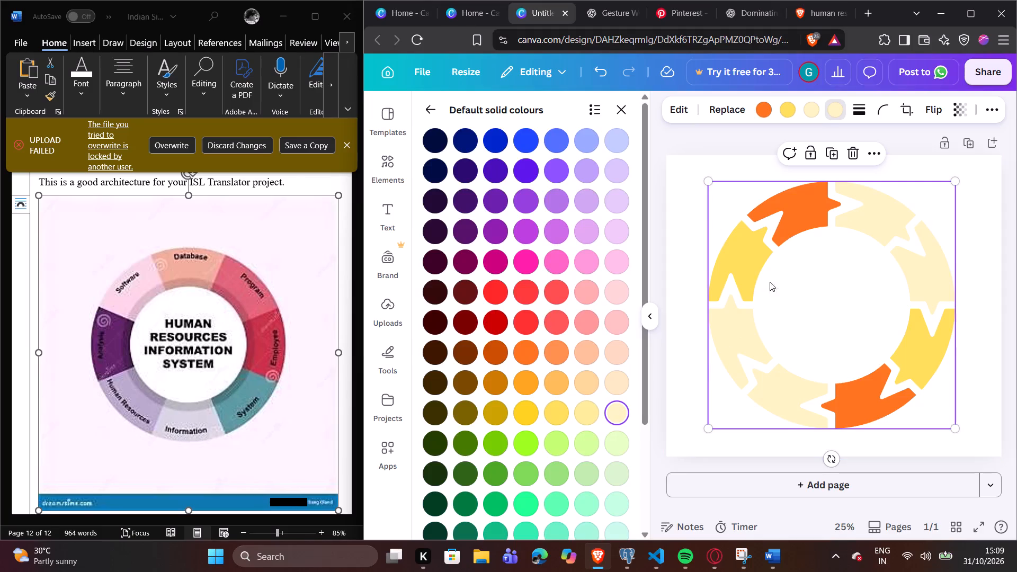
{"action": "left_click", "coordinate": [814, 108]}
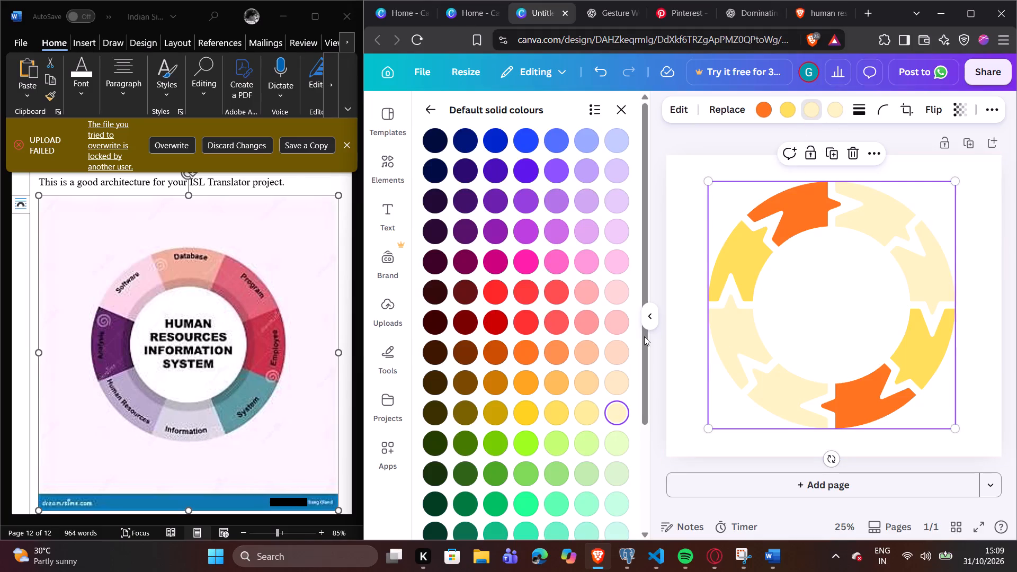
{"action": "left_click", "coordinate": [563, 408]}
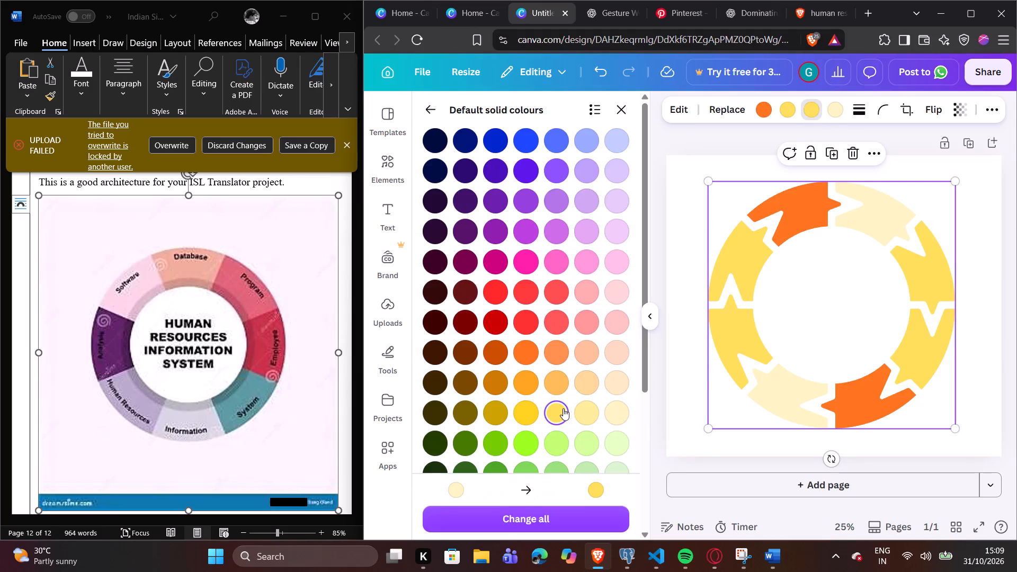
Recolour the ring's upper-left and lower-right yellow pair bright orange, and the top and bottom orange pair dark red.
{"action": "left_click", "coordinate": [789, 102]}
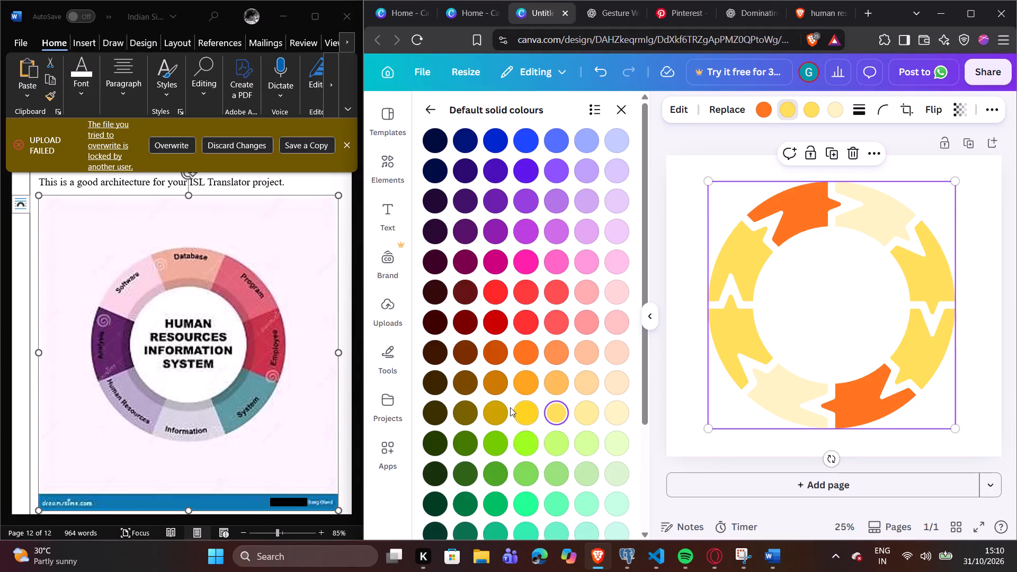
{"action": "left_click", "coordinate": [530, 383]}
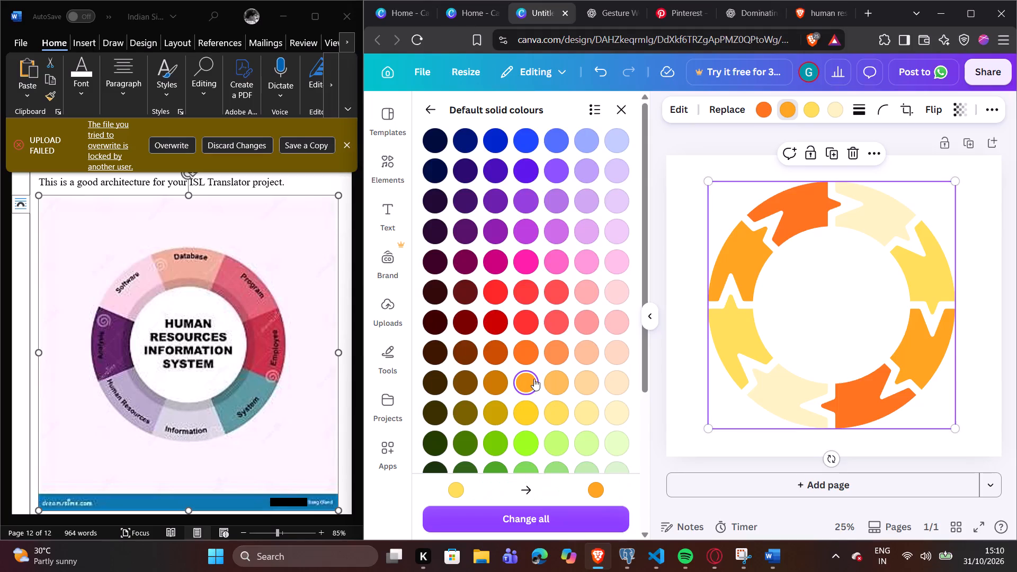
{"action": "left_click", "coordinate": [551, 383]}
{"action": "left_click", "coordinate": [529, 381]}
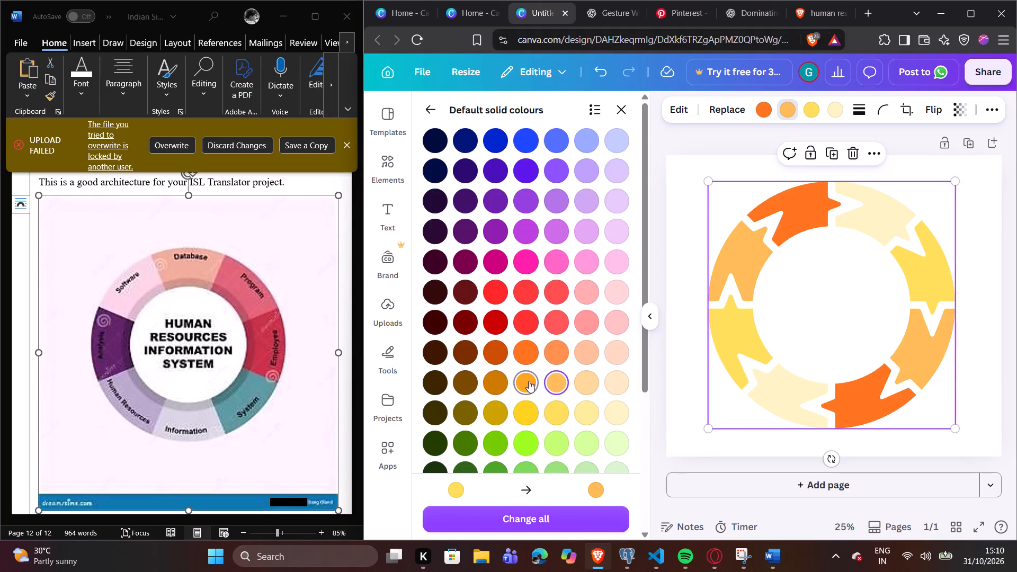
{"action": "left_click", "coordinate": [527, 360]}
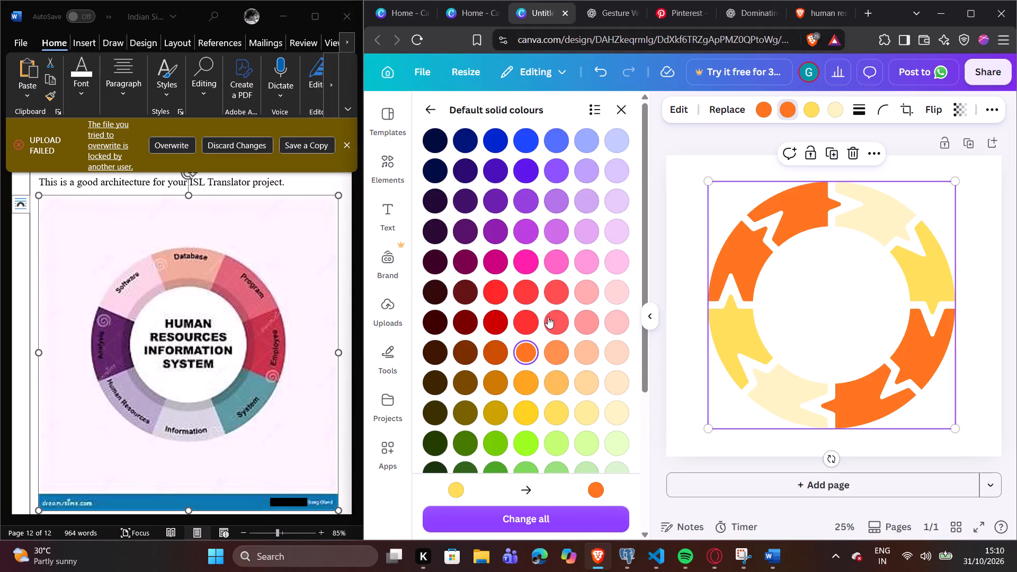
{"action": "left_click", "coordinate": [760, 111]}
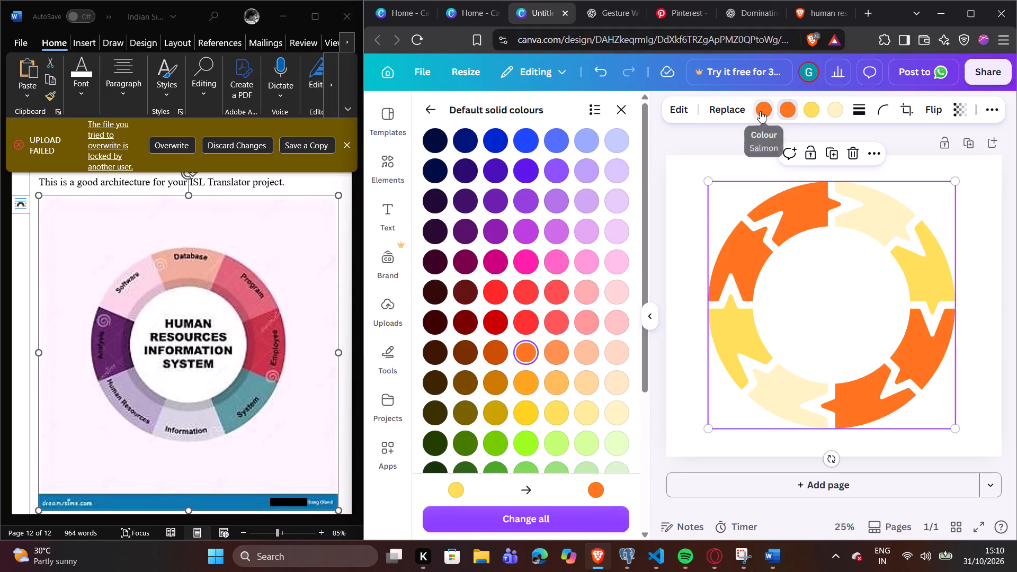
{"action": "left_click", "coordinate": [497, 328]}
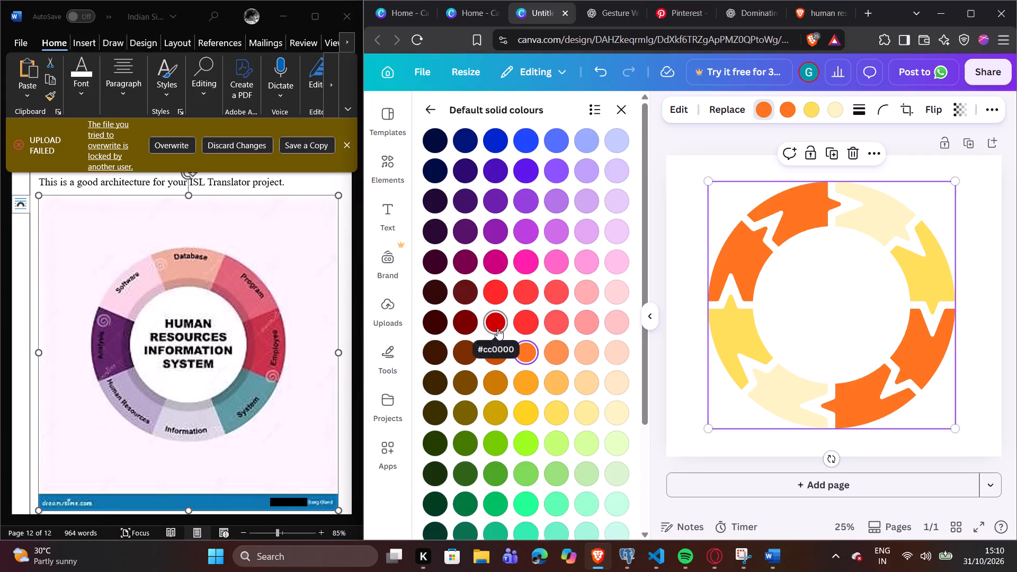
{"action": "left_click", "coordinate": [896, 462]}
{"action": "left_click", "coordinate": [895, 462]}
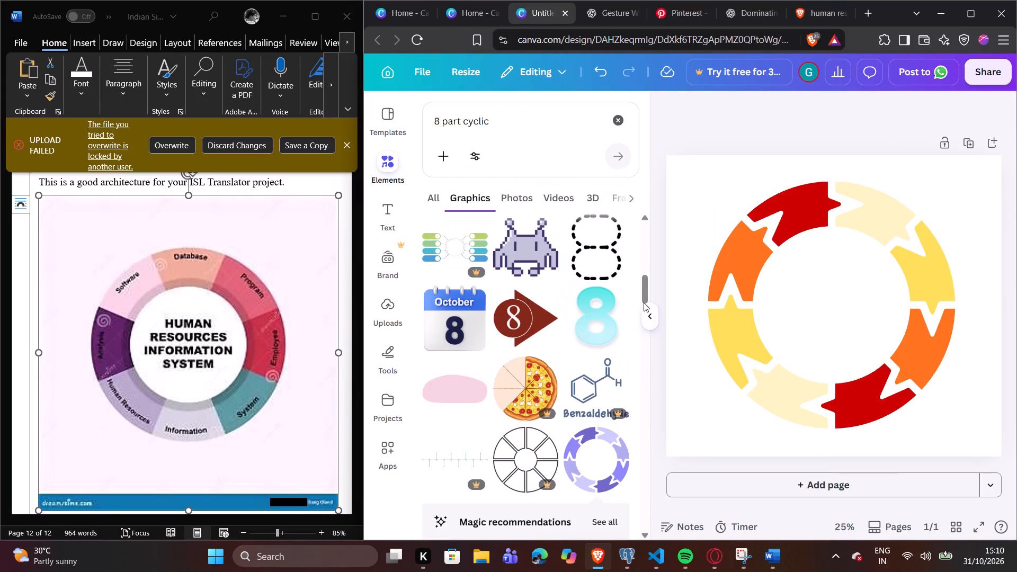
Enlarge the recoloured arrow ring further so that it nearly fills the page height with a small margin.
{"action": "left_click", "coordinate": [647, 310]}
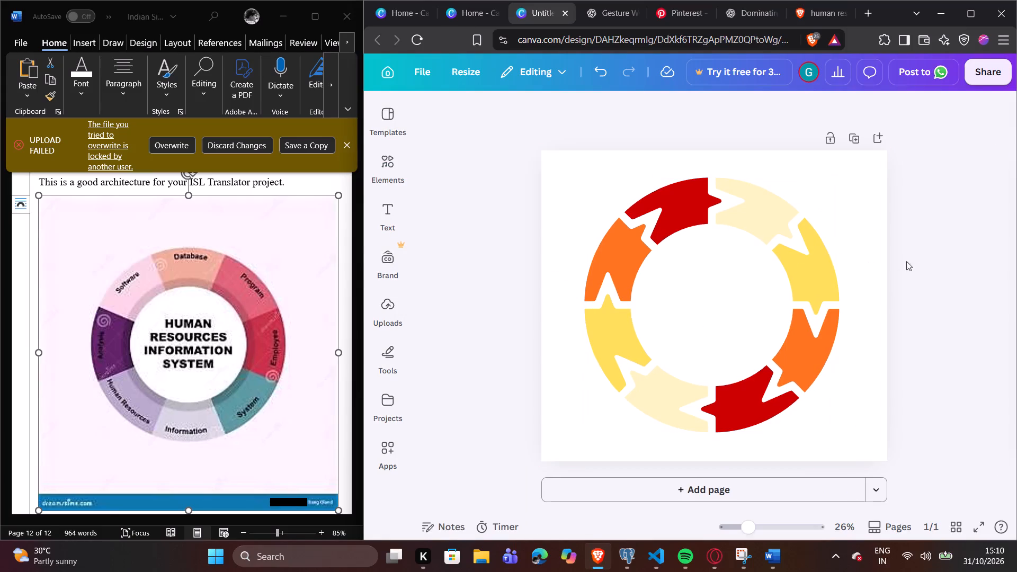
{"action": "left_click", "coordinate": [734, 280]}
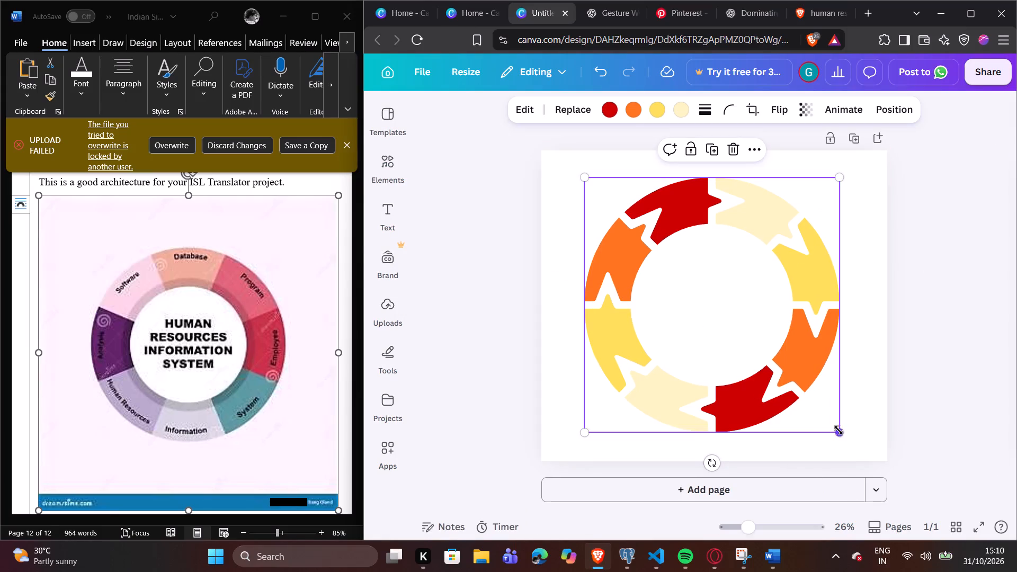
{"action": "left_click_drag", "start_coordinate": [839, 429], "coordinate": [850, 450]}
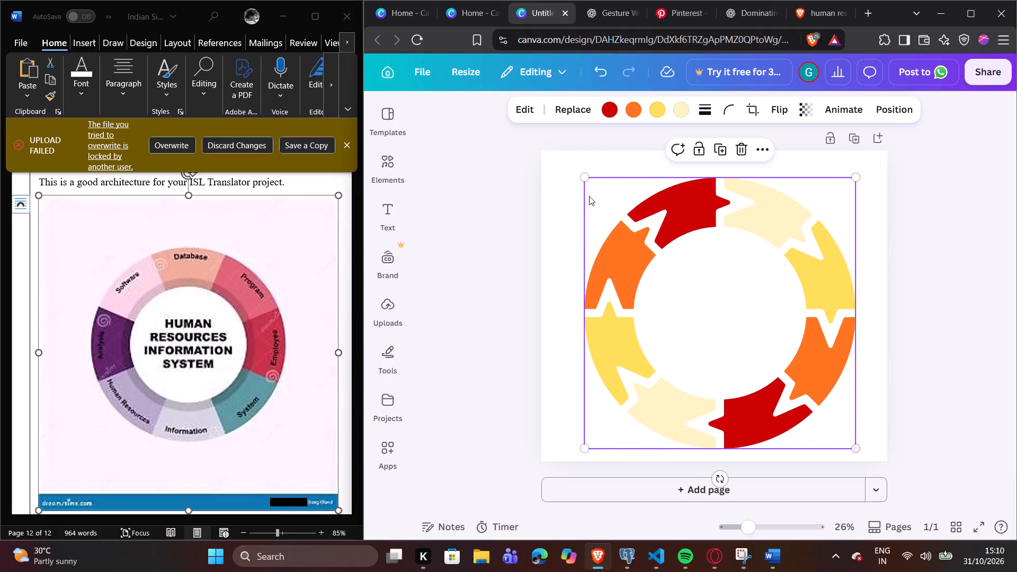
{"action": "left_click", "coordinate": [583, 172]}
{"action": "left_click", "coordinate": [583, 178]}
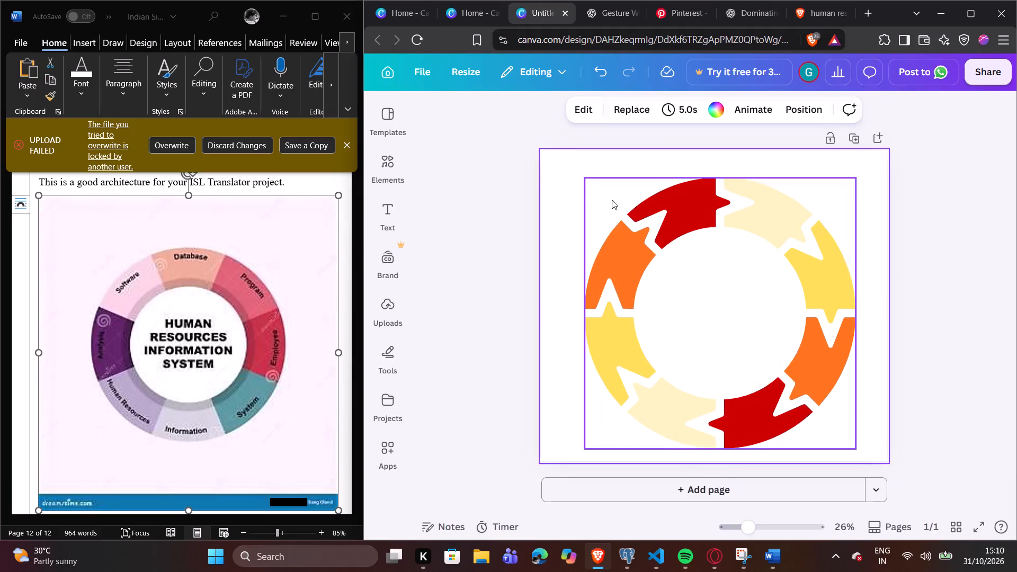
{"action": "left_click", "coordinate": [582, 180]}
{"action": "left_click", "coordinate": [596, 188]}
{"action": "left_click_drag", "start_coordinate": [586, 181], "coordinate": [549, 156]}
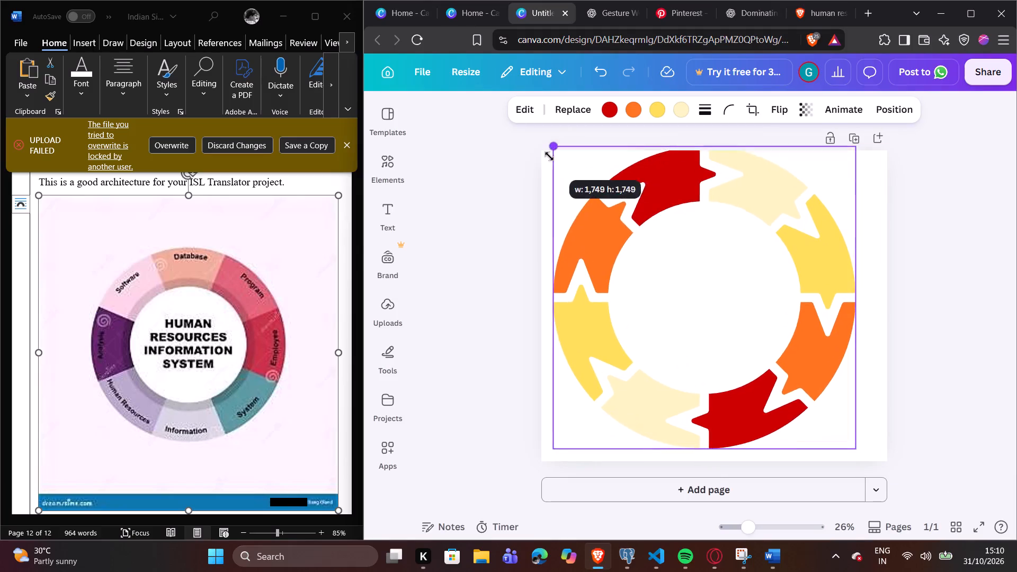
{"action": "left_click_drag", "start_coordinate": [549, 156], "coordinate": [561, 161]}
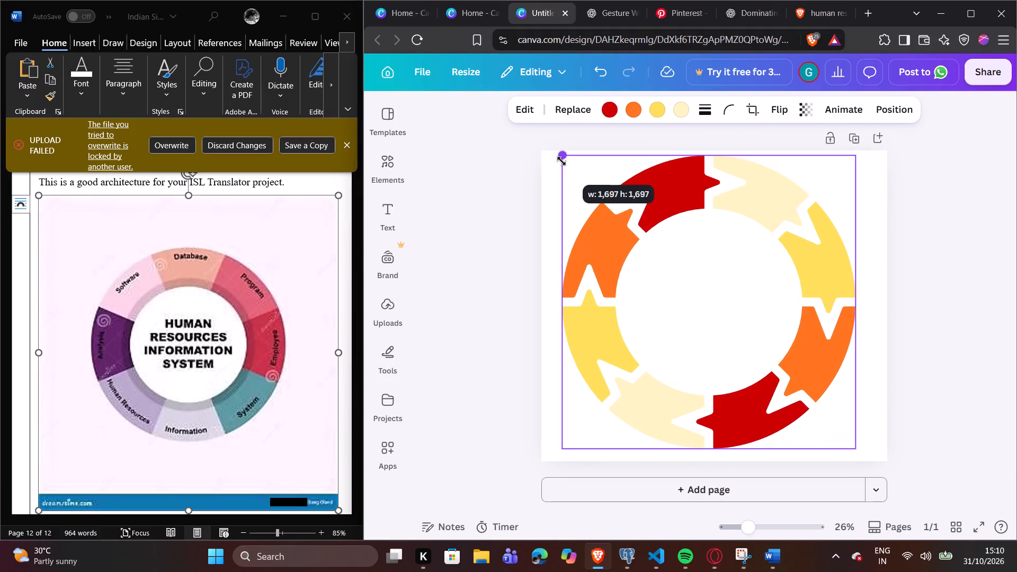
{"action": "left_click_drag", "start_coordinate": [561, 161], "coordinate": [574, 162]}
{"action": "left_click", "coordinate": [922, 264]}
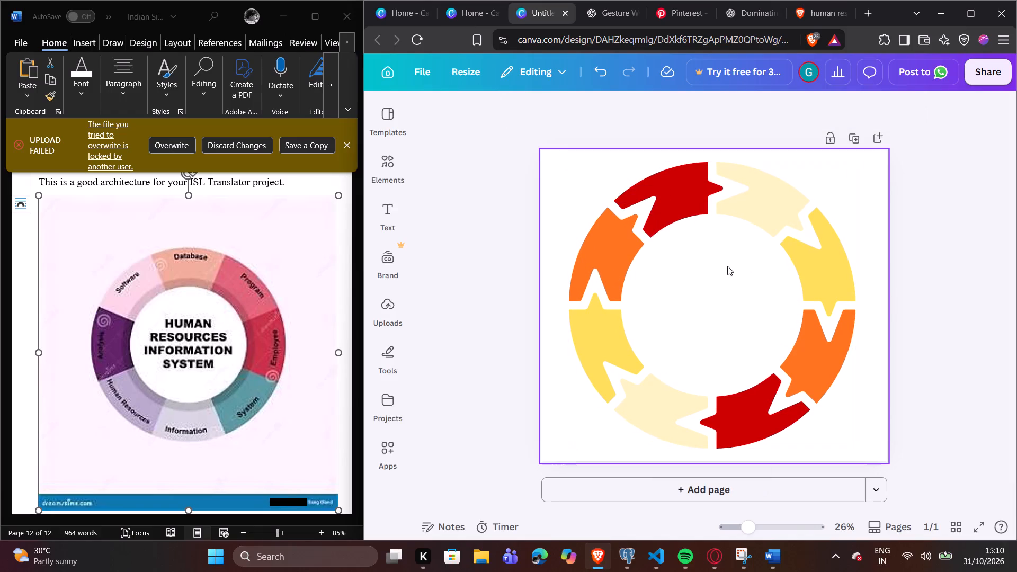
Add a heading text reading "Database" in the middle of the arrow ring.
{"action": "left_click", "coordinate": [382, 199]}
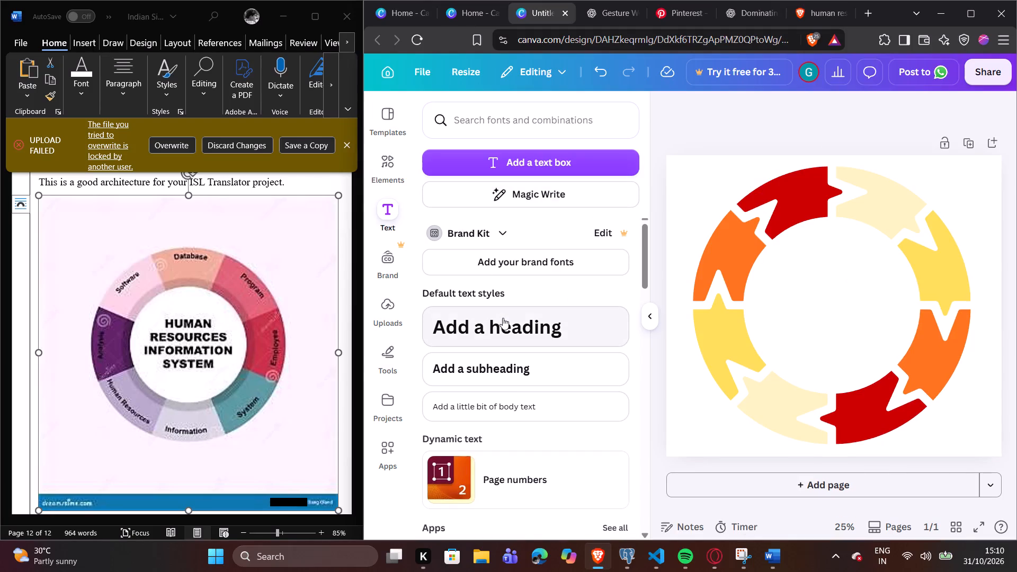
{"action": "left_click", "coordinate": [504, 318]}
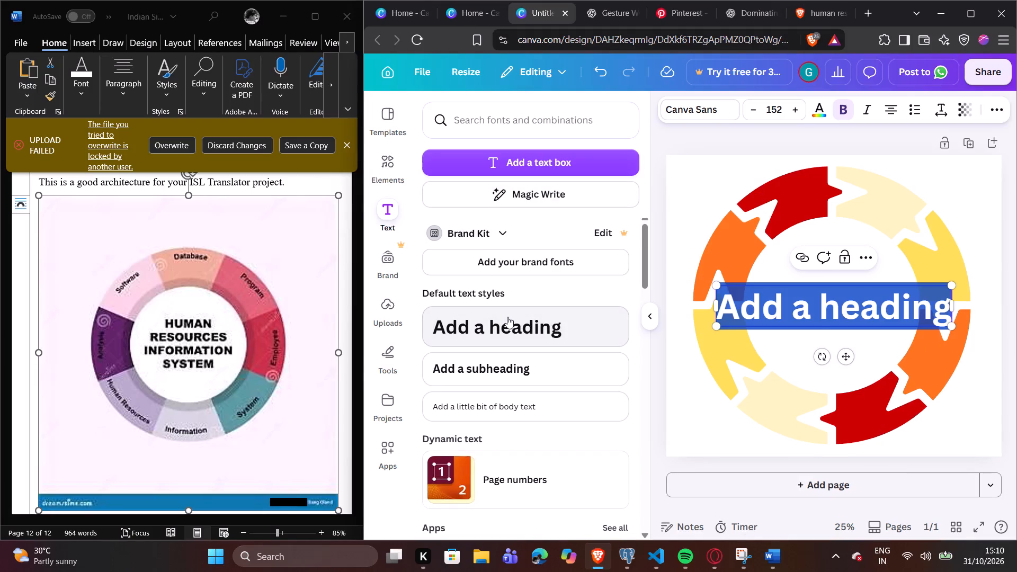
{"action": "type", "text": "Da"}
{"action": "key", "text": "t"}
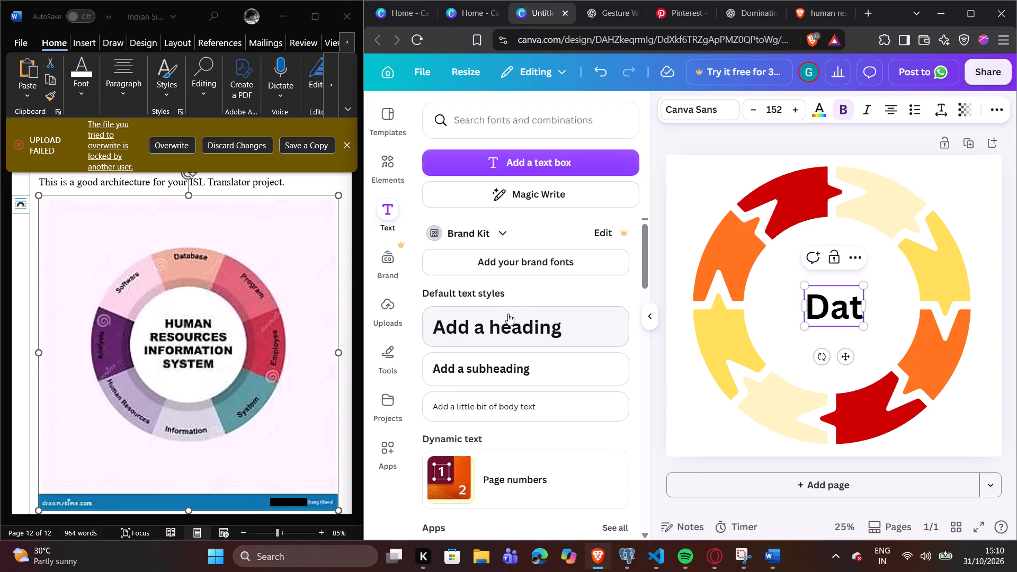
{"action": "key", "text": "a"}
{"action": "type", "text": "base"}
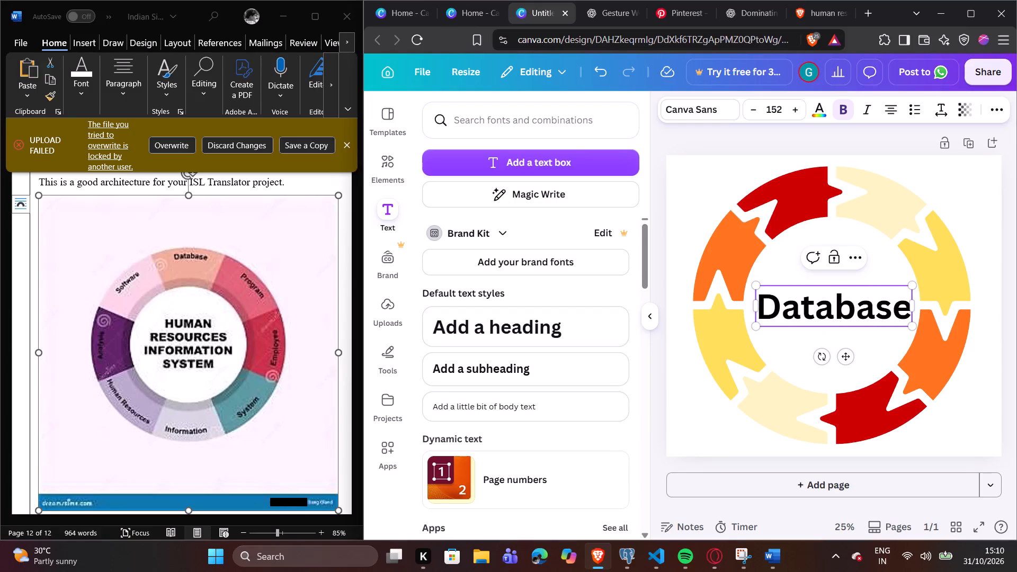
Reduce the Database heading's font size to 60.
{"action": "double_click", "coordinate": [819, 314]}
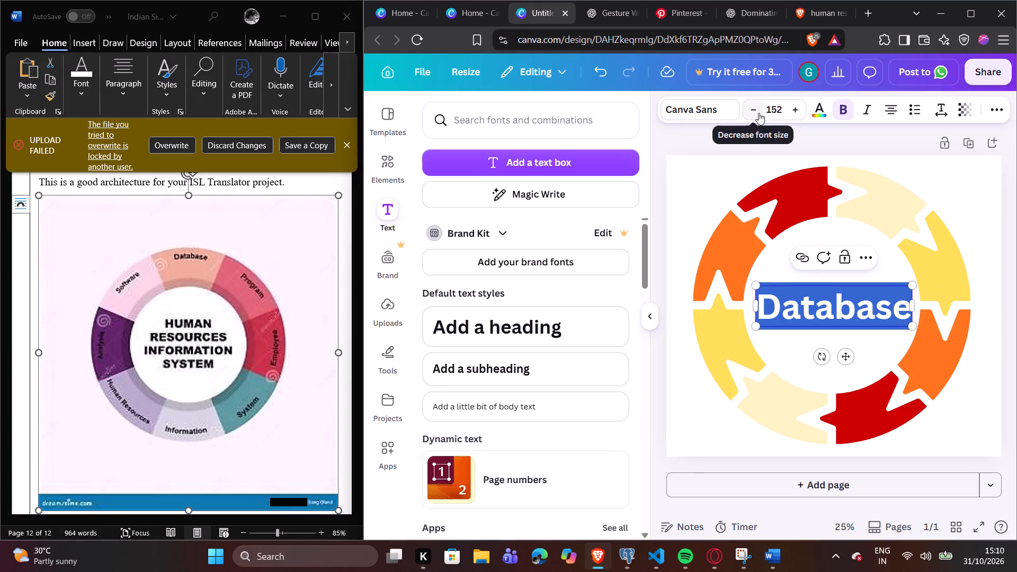
{"action": "left_click", "coordinate": [759, 113]}
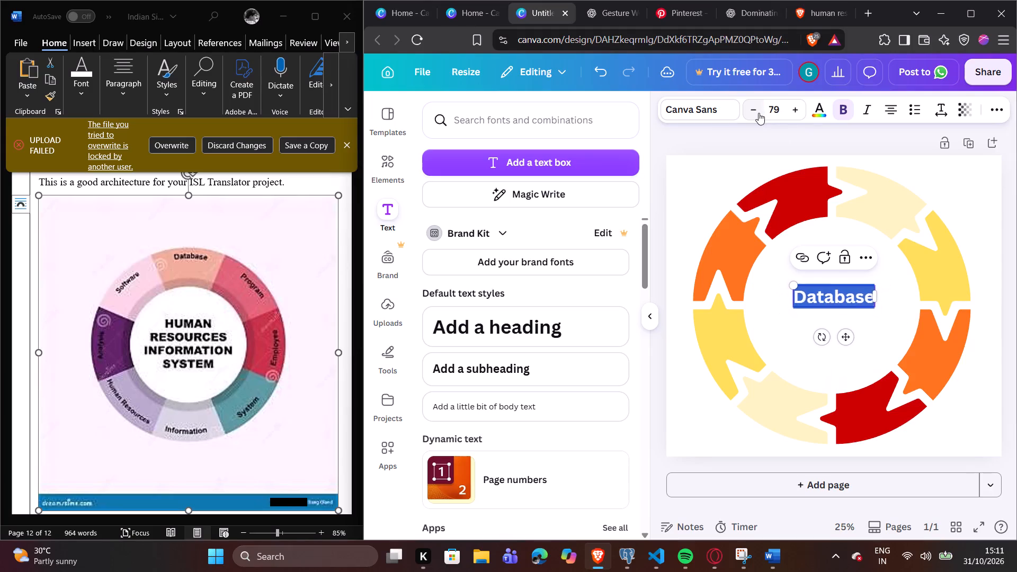
{"action": "left_click", "coordinate": [759, 113]}
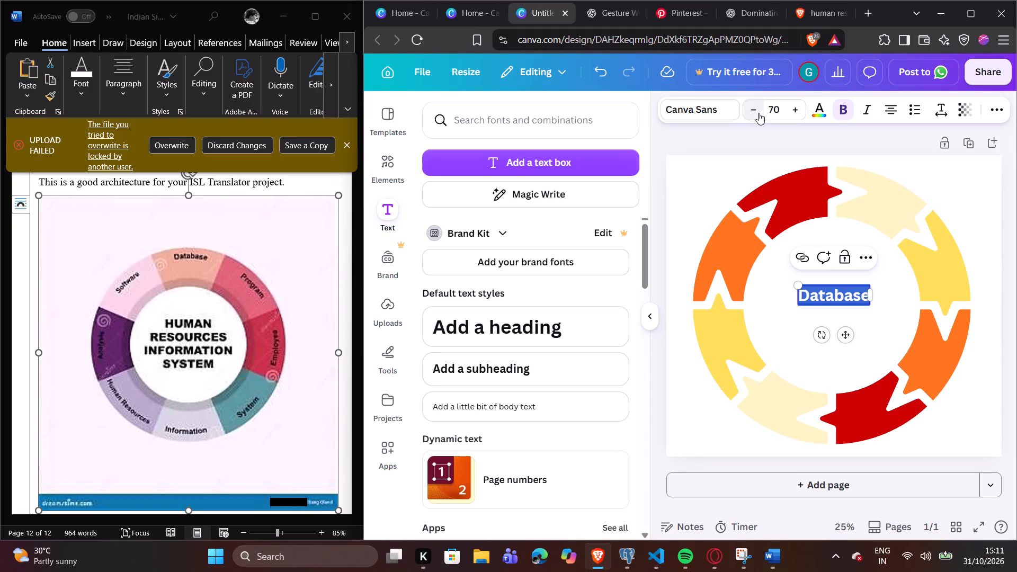
{"action": "triple_click", "coordinate": [759, 113]}
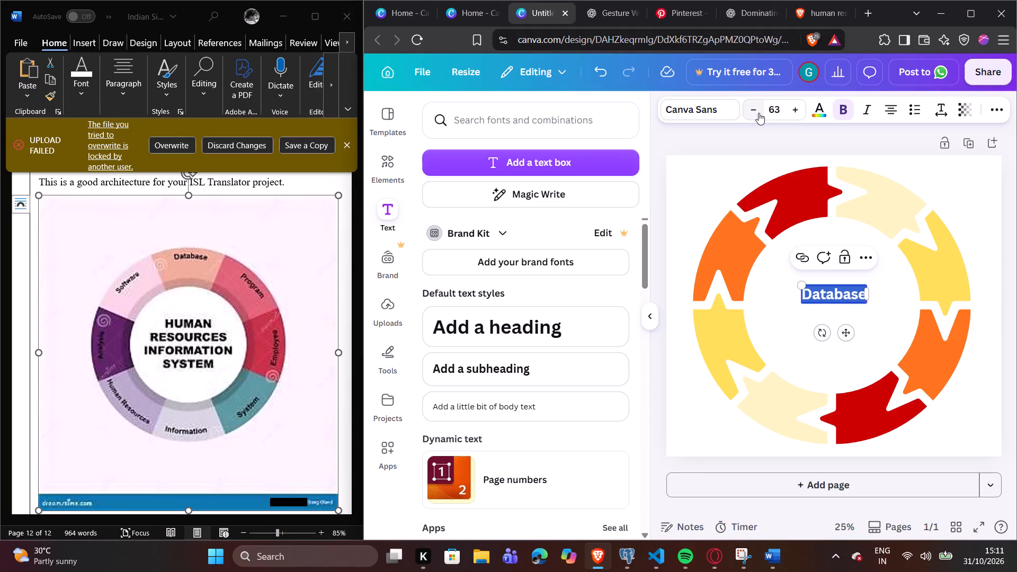
{"action": "left_click", "coordinate": [759, 113]}
{"action": "double_click", "coordinate": [759, 113]}
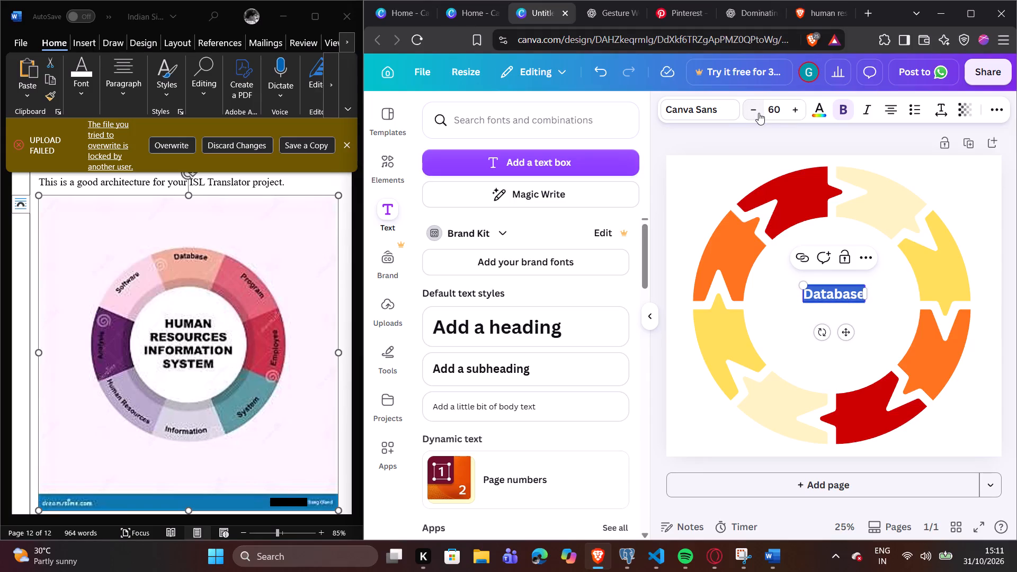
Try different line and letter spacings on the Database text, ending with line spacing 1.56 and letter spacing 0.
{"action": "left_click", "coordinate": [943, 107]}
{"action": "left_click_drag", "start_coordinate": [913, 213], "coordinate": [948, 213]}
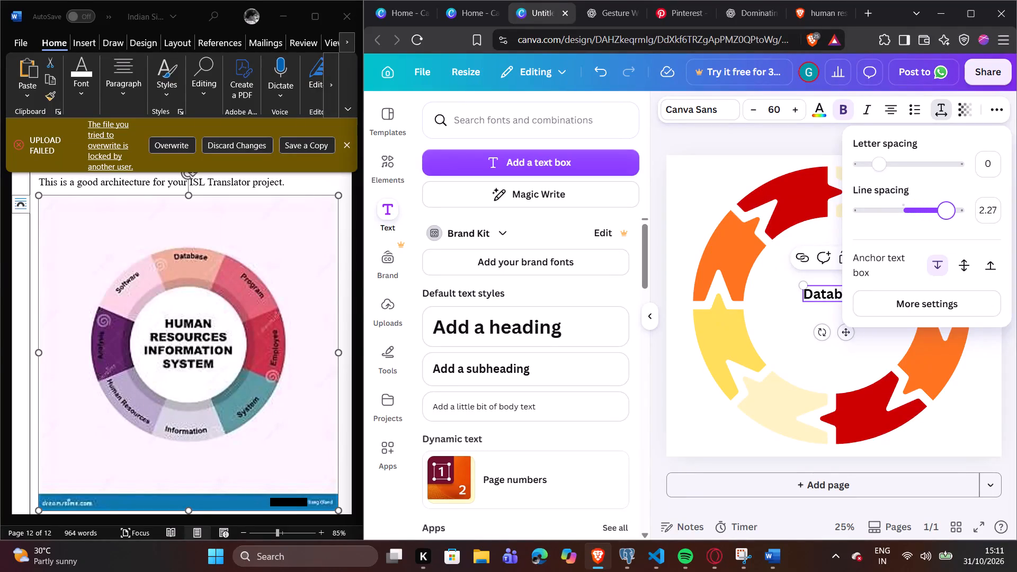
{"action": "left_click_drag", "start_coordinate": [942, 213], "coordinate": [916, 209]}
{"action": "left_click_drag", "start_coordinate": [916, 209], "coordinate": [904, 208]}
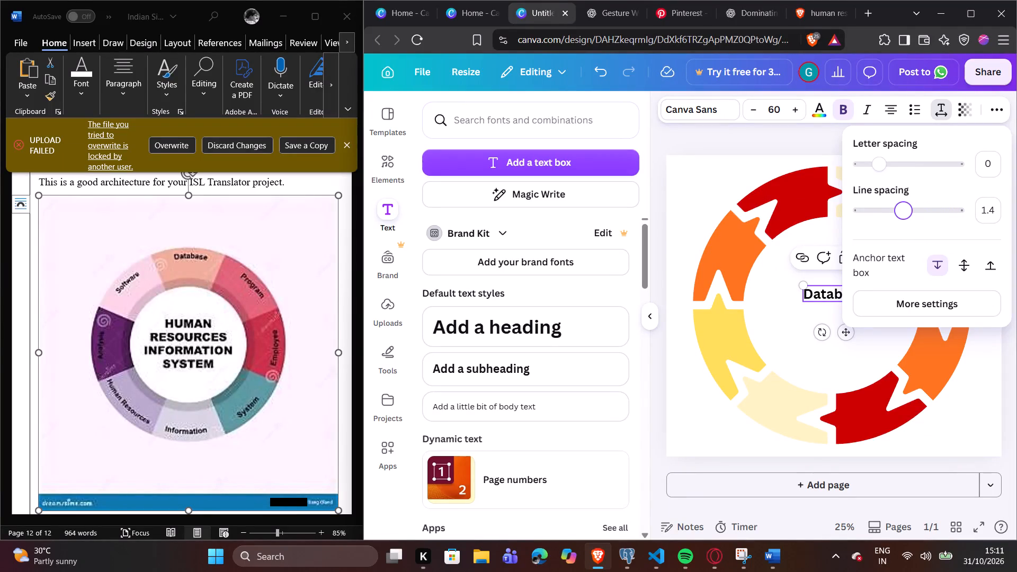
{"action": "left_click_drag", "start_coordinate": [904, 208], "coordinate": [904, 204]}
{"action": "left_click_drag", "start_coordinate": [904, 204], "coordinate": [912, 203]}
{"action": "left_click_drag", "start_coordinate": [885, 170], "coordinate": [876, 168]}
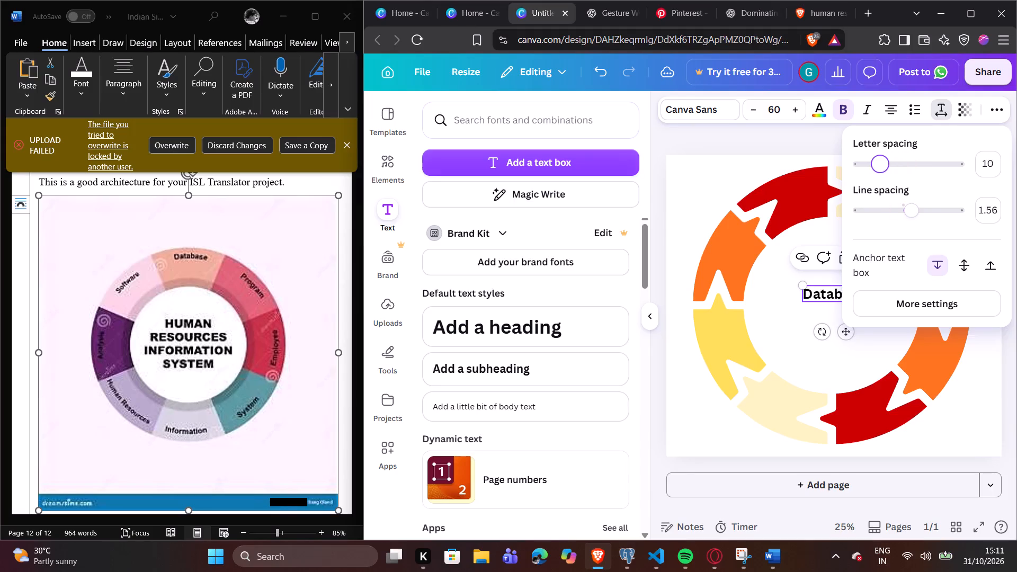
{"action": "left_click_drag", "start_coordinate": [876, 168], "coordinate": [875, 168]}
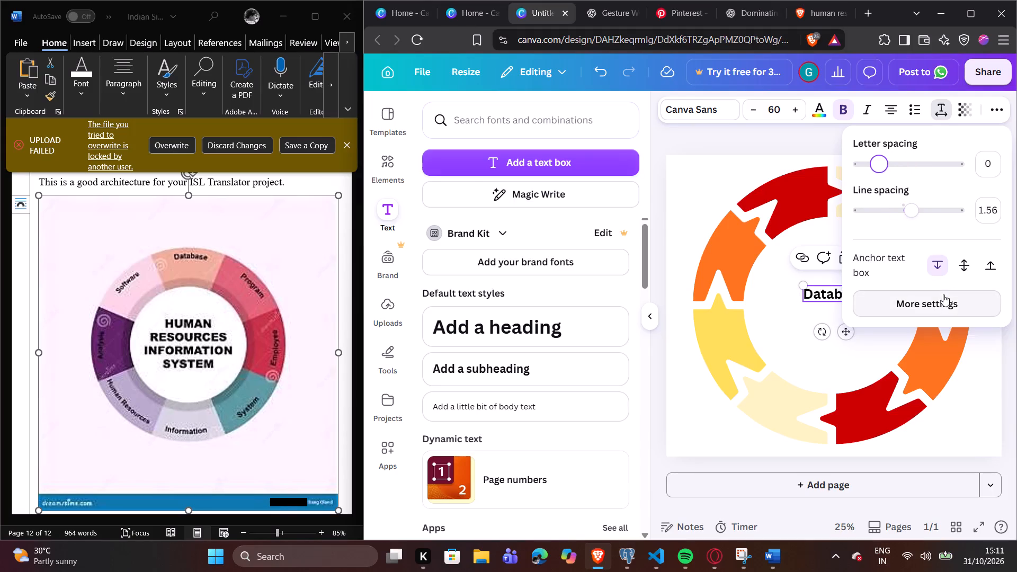
Set the Database text's line spacing to 1.4 and its letter spacing to 86 in the advanced settings.
{"action": "left_click", "coordinate": [942, 295]}
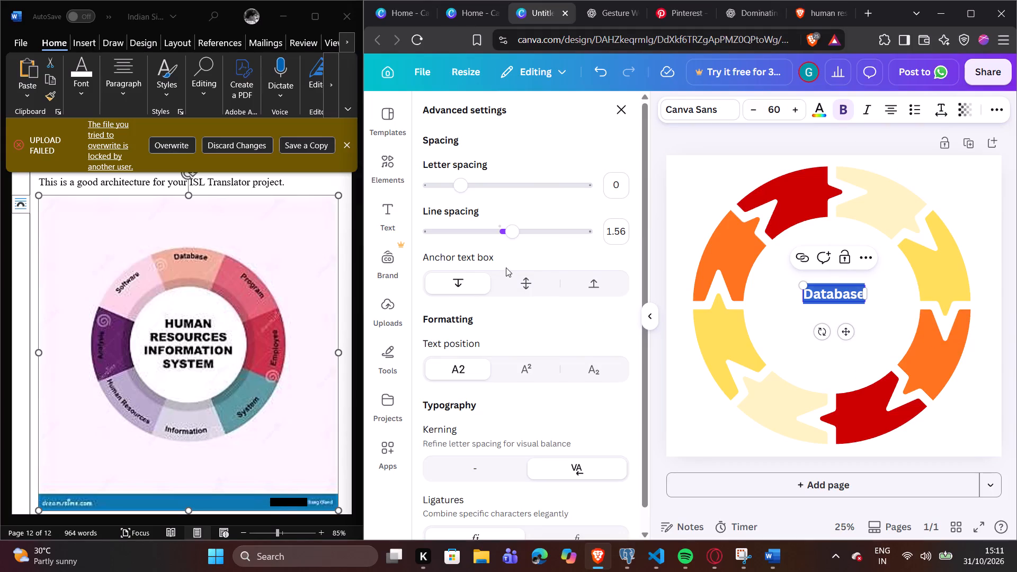
{"action": "left_click_drag", "start_coordinate": [512, 231], "coordinate": [592, 237]}
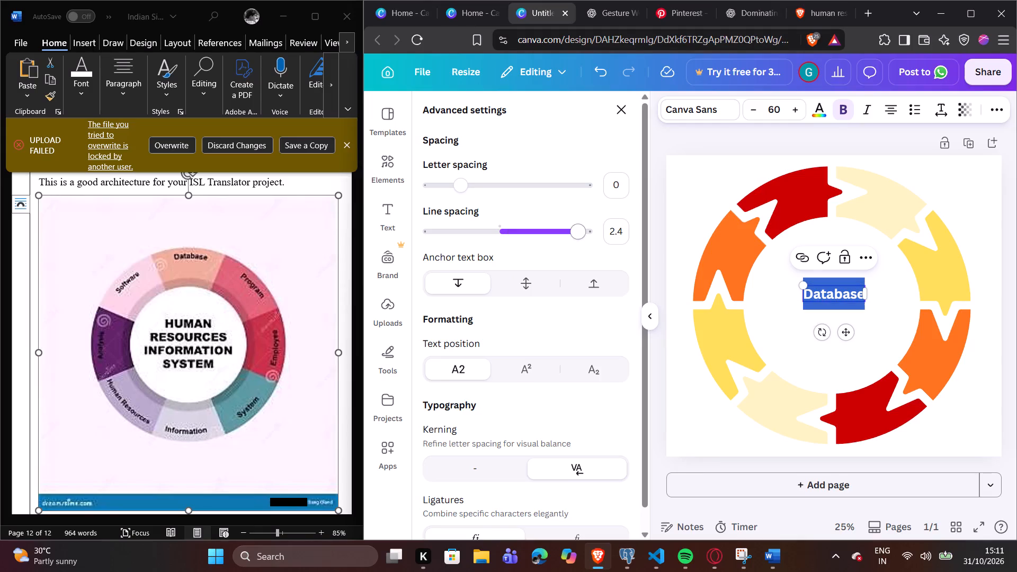
{"action": "left_click_drag", "start_coordinate": [592, 237], "coordinate": [498, 238]}
{"action": "left_click_drag", "start_coordinate": [465, 189], "coordinate": [493, 185]}
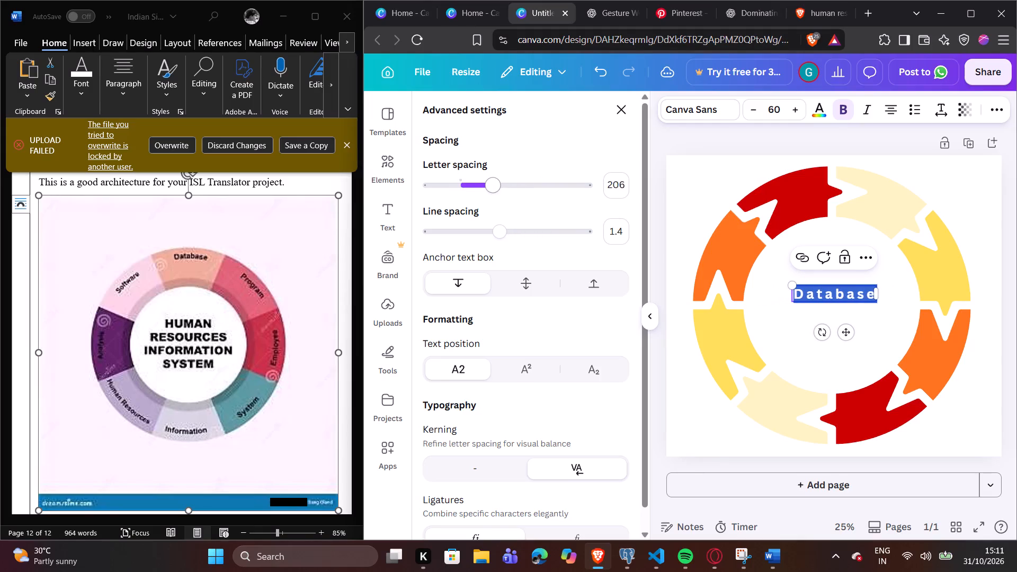
{"action": "left_click_drag", "start_coordinate": [493, 185], "coordinate": [485, 184]}
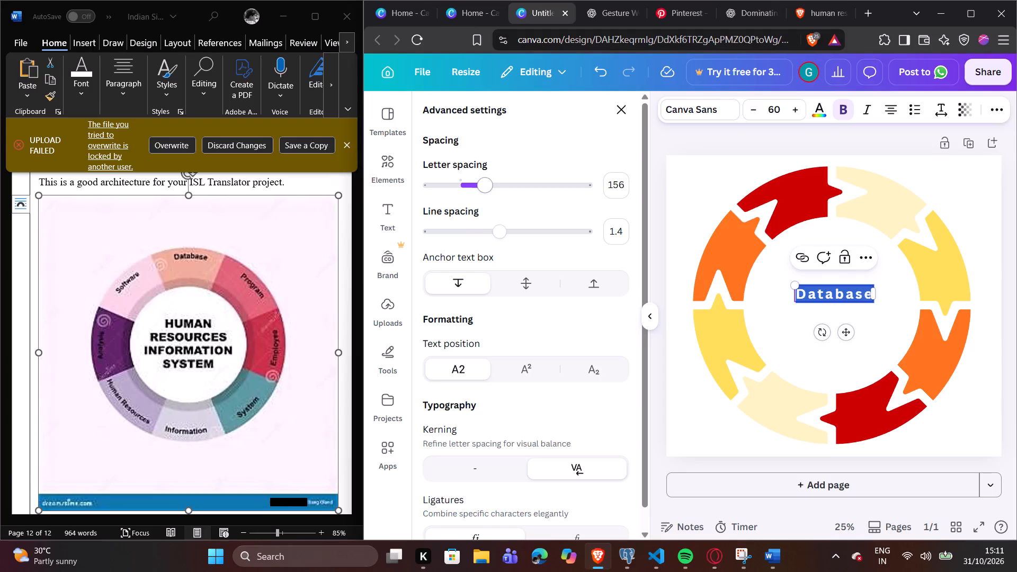
{"action": "left_click_drag", "start_coordinate": [484, 187], "coordinate": [474, 187]}
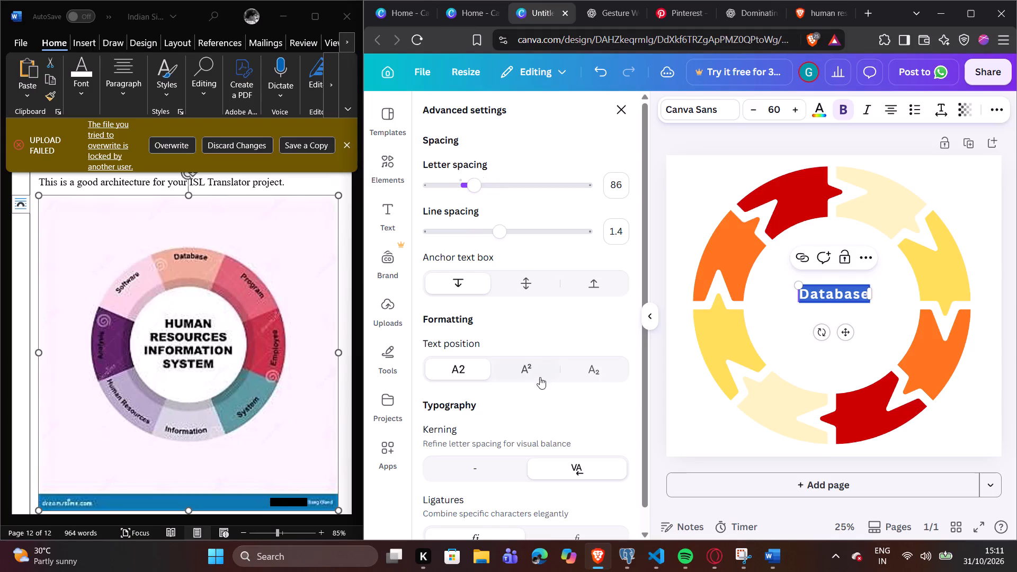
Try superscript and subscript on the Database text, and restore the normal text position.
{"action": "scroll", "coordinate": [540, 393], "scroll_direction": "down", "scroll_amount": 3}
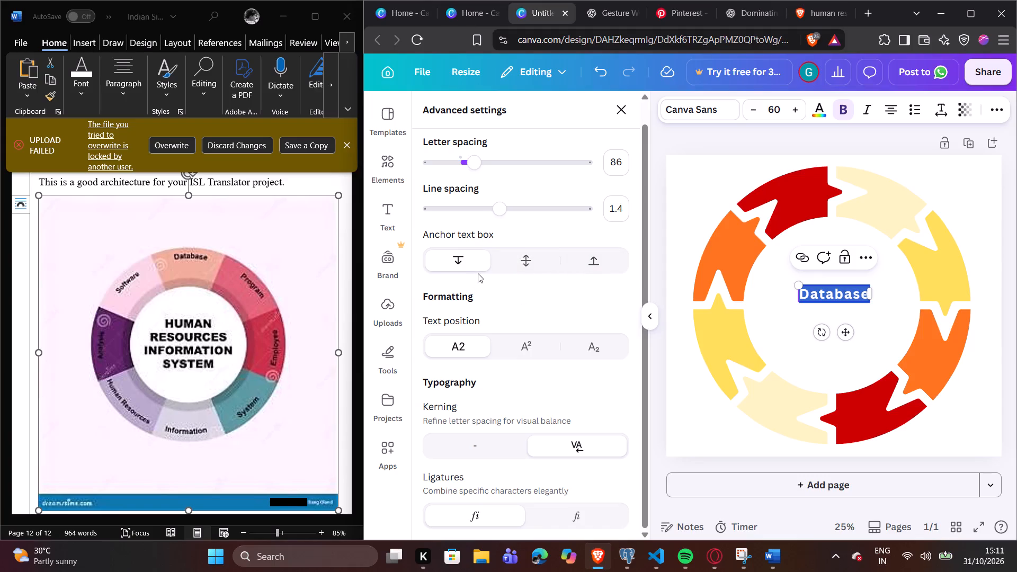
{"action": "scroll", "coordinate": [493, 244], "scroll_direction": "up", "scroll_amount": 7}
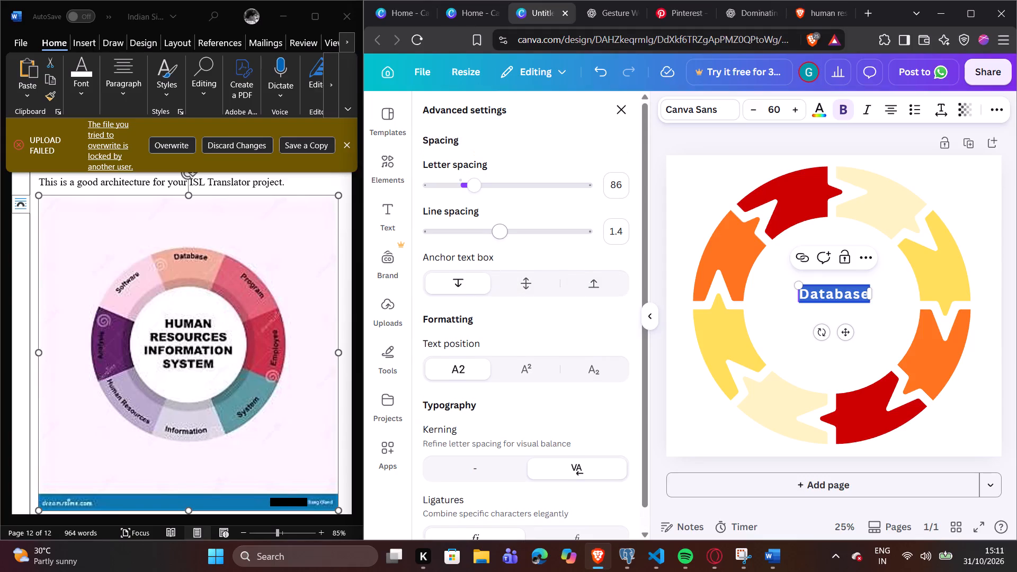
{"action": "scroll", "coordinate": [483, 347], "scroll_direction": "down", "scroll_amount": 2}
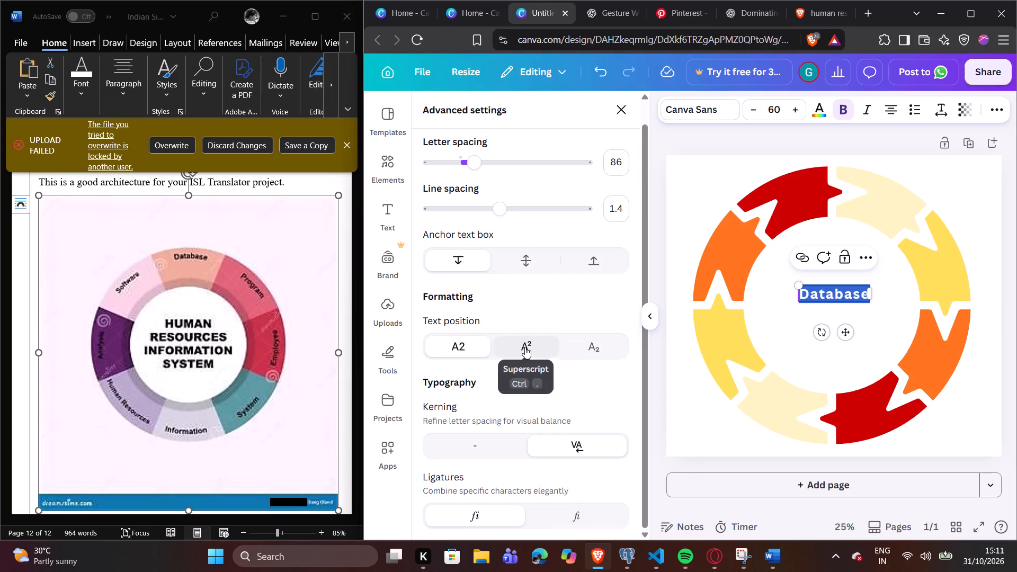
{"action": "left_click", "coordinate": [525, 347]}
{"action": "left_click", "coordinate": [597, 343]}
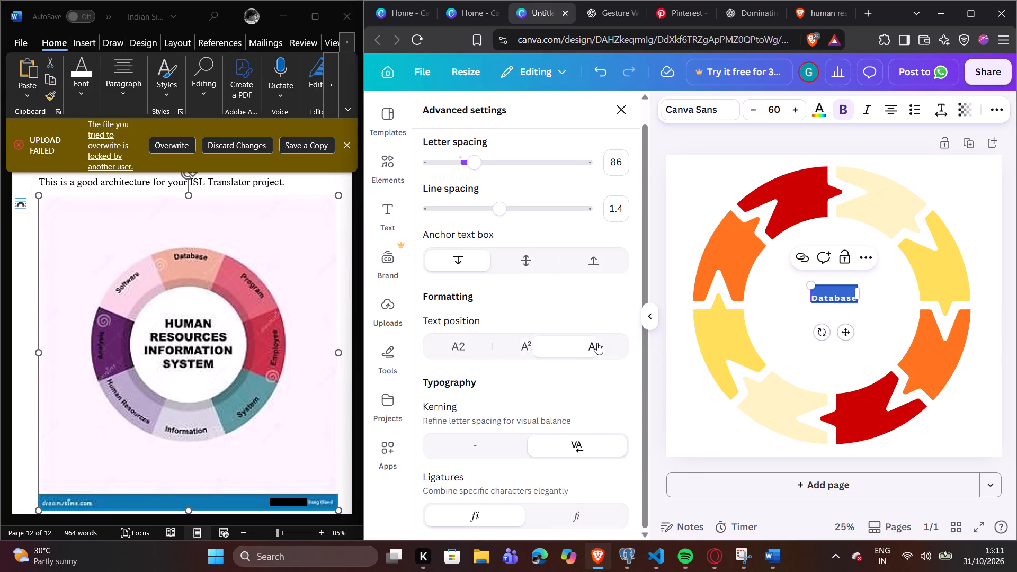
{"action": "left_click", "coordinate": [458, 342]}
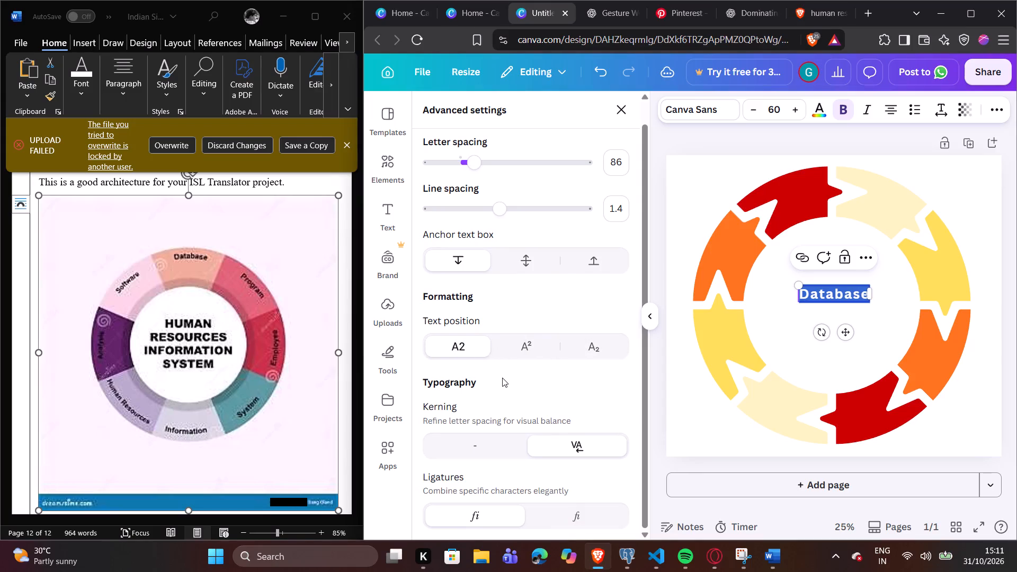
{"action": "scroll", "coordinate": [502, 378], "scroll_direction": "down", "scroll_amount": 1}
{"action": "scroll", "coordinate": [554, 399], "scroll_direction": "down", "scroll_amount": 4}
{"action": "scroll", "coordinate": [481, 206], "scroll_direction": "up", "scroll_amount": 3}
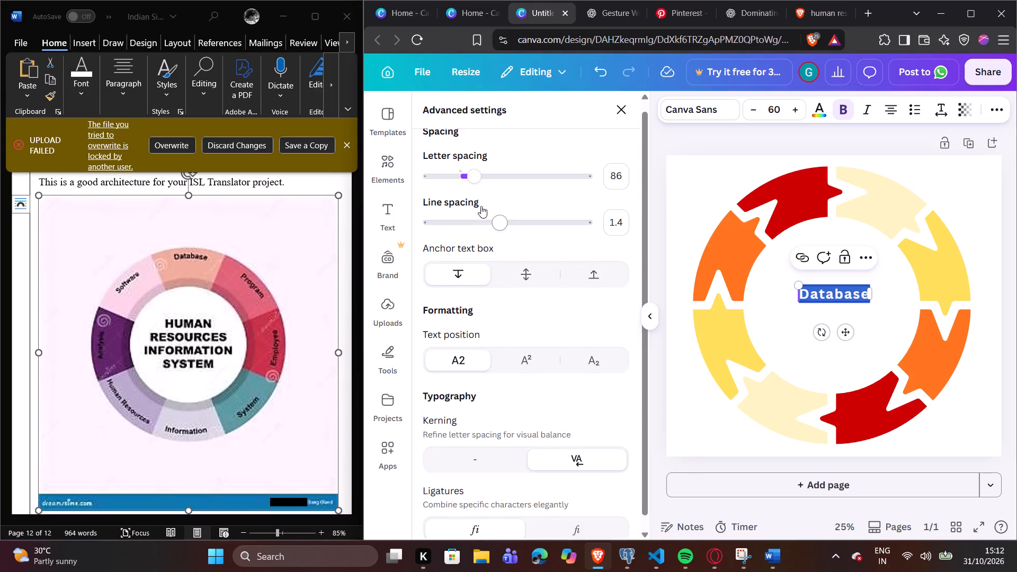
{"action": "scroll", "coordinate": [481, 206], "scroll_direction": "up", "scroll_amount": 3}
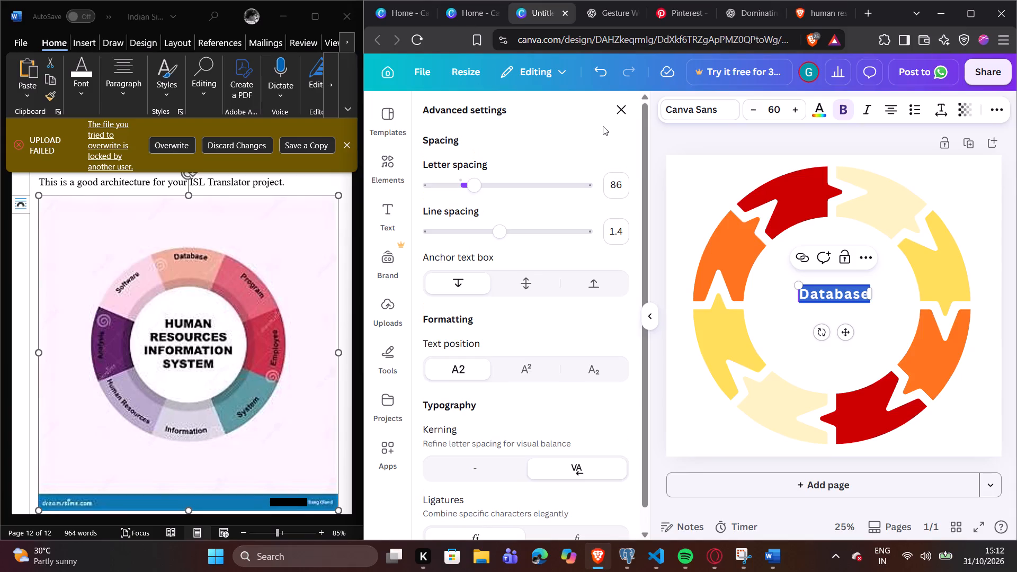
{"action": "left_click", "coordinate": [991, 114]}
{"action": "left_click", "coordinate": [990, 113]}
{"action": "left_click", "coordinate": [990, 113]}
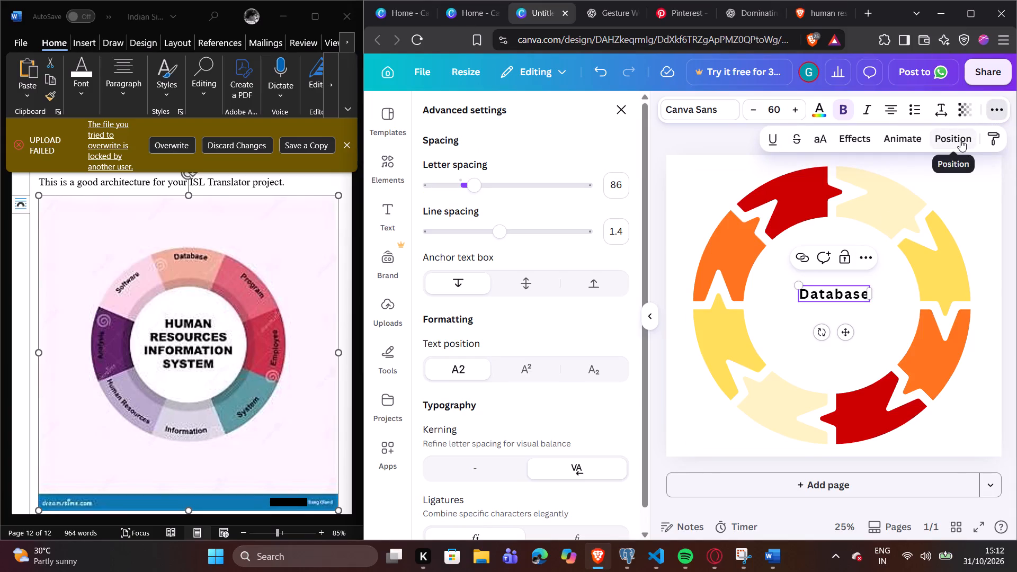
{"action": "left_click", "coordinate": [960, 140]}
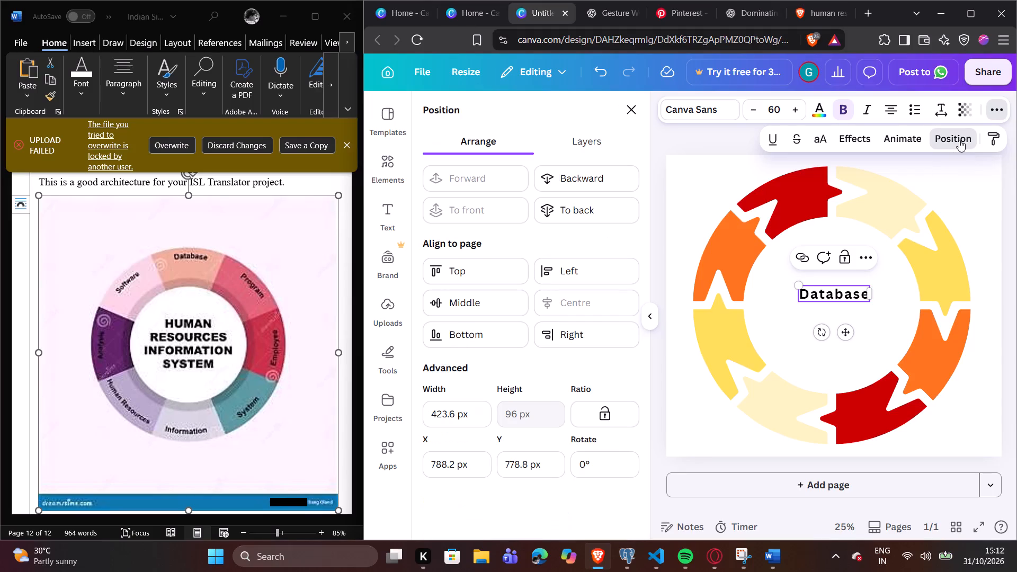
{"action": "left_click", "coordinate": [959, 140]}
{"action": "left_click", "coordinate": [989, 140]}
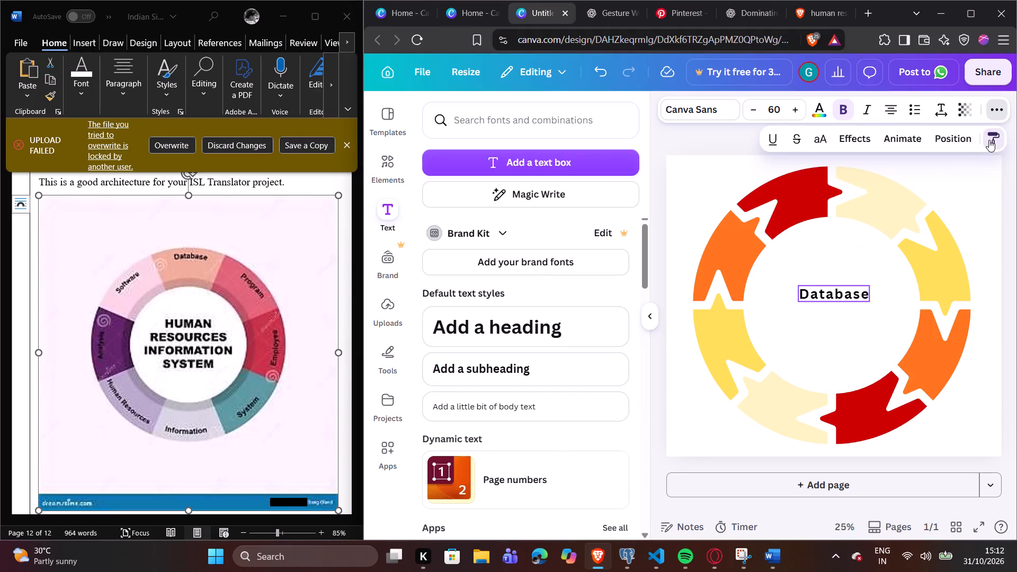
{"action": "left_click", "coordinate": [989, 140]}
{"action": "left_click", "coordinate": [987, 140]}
Apply the Curve shape effect to the Database text.
{"action": "left_click", "coordinate": [861, 137]}
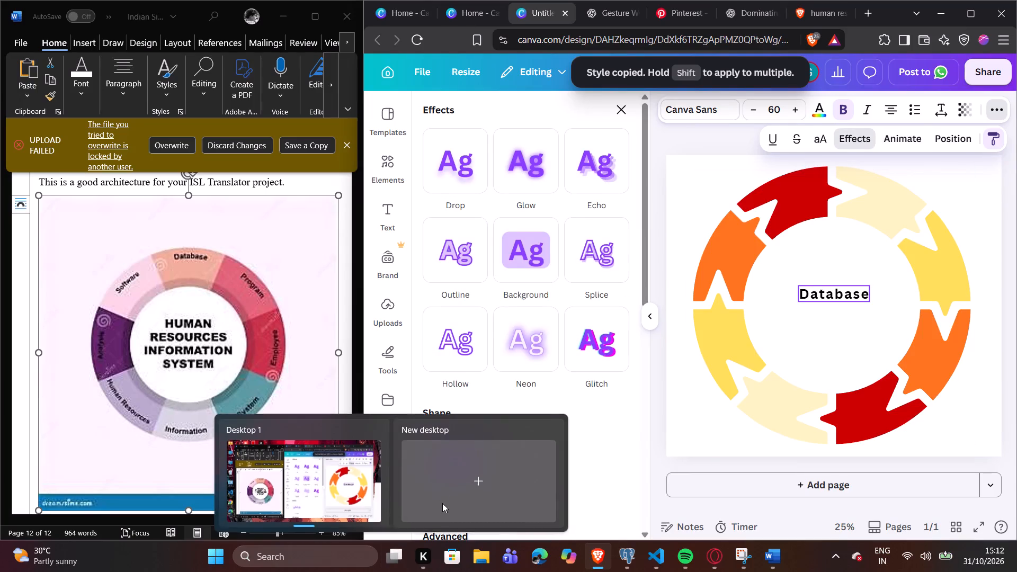
{"action": "left_click", "coordinate": [444, 457]}
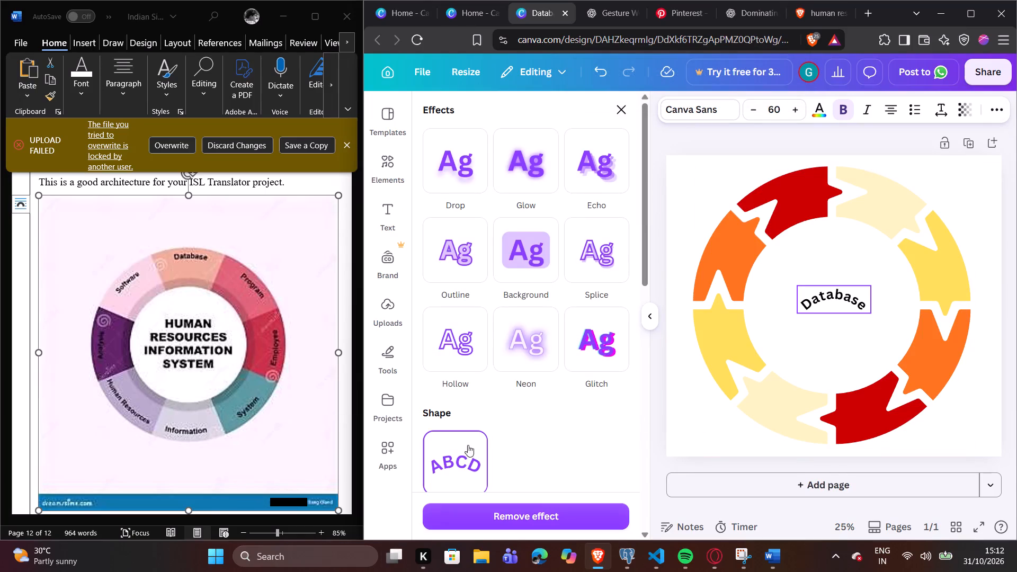
{"action": "scroll", "coordinate": [484, 413], "scroll_direction": "down", "scroll_amount": 1}
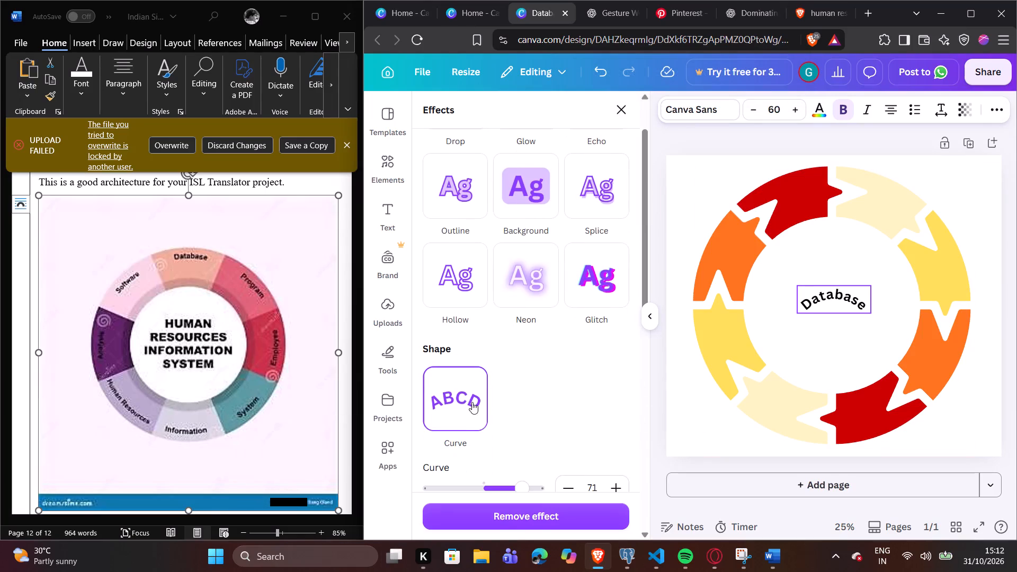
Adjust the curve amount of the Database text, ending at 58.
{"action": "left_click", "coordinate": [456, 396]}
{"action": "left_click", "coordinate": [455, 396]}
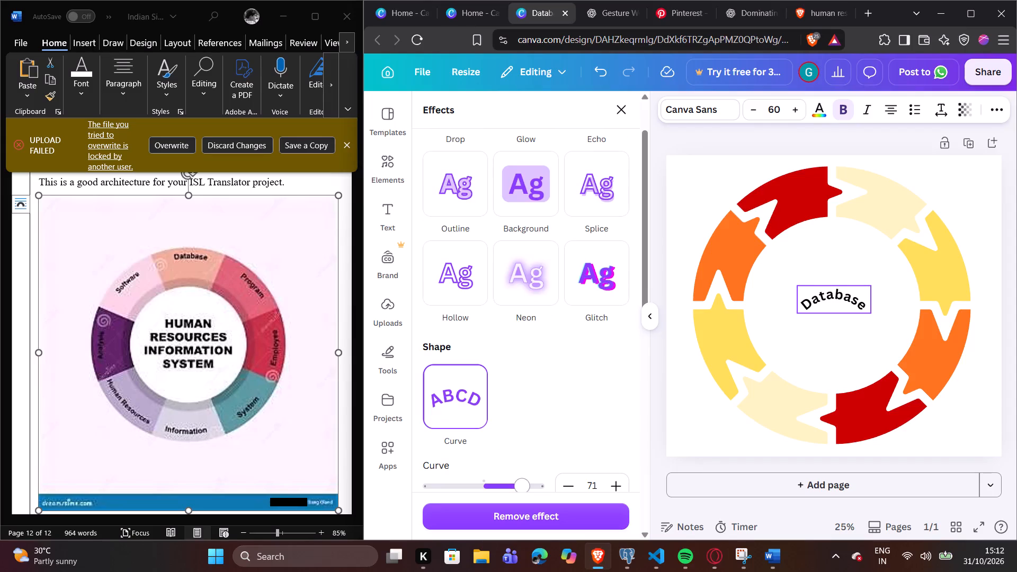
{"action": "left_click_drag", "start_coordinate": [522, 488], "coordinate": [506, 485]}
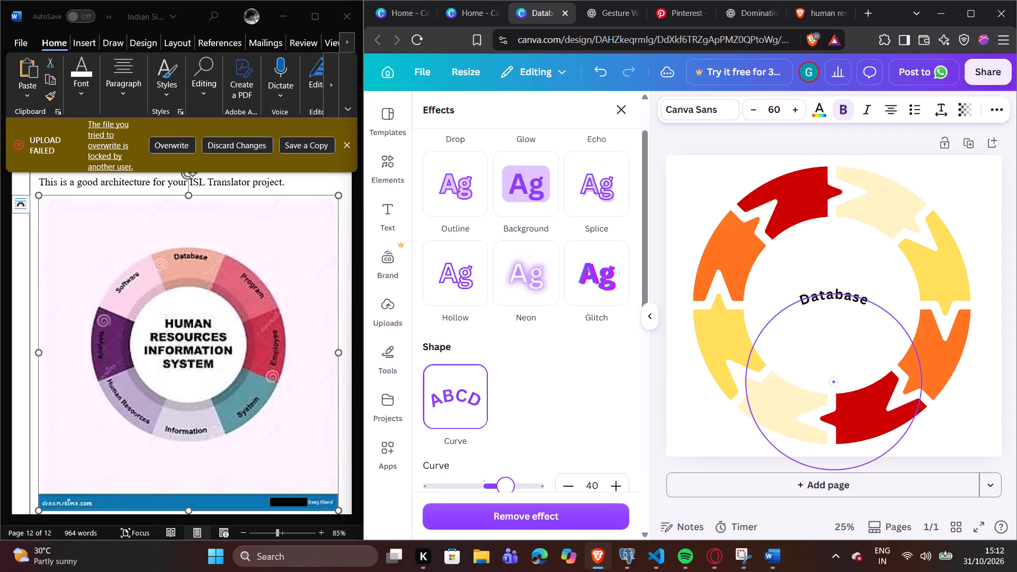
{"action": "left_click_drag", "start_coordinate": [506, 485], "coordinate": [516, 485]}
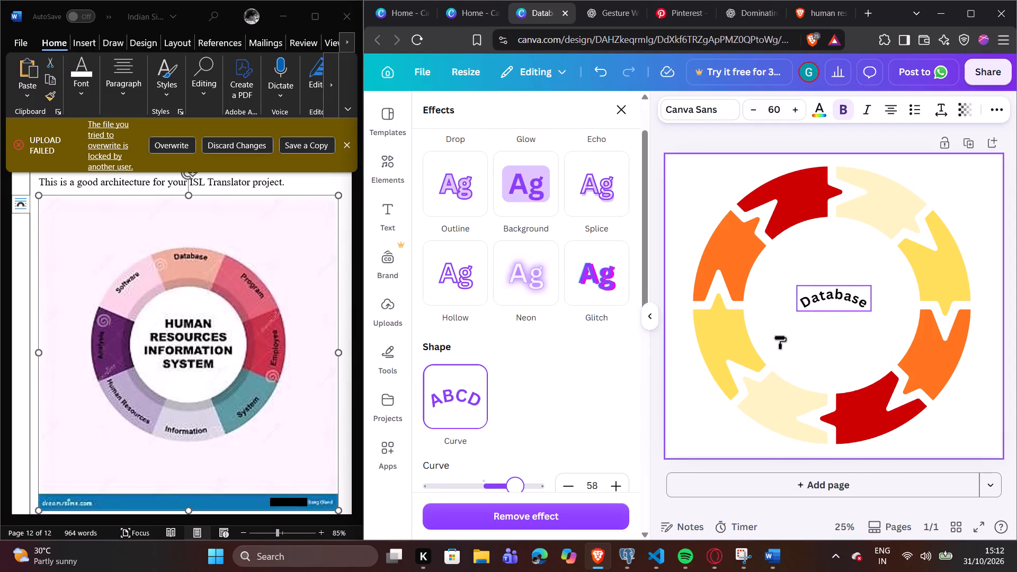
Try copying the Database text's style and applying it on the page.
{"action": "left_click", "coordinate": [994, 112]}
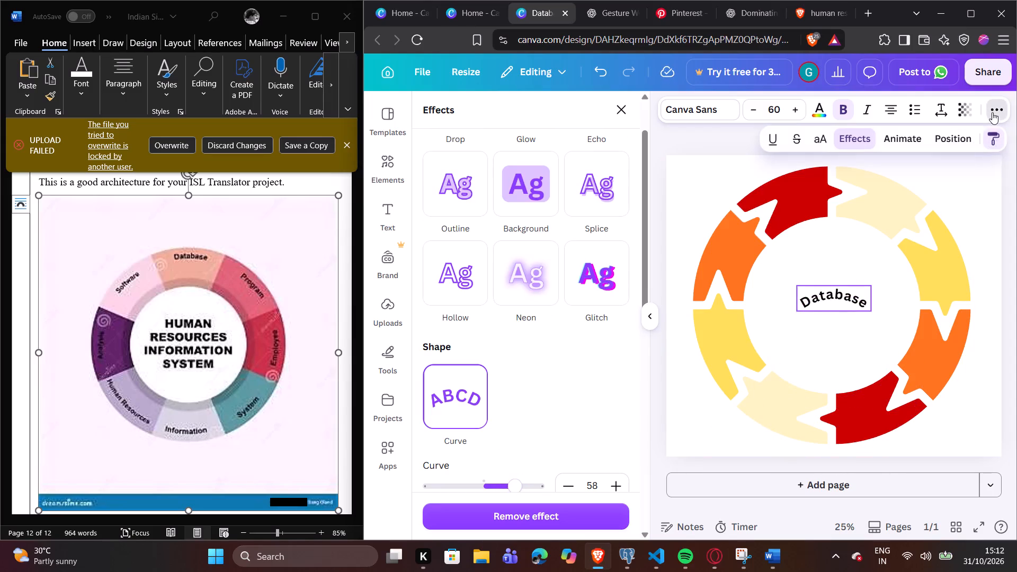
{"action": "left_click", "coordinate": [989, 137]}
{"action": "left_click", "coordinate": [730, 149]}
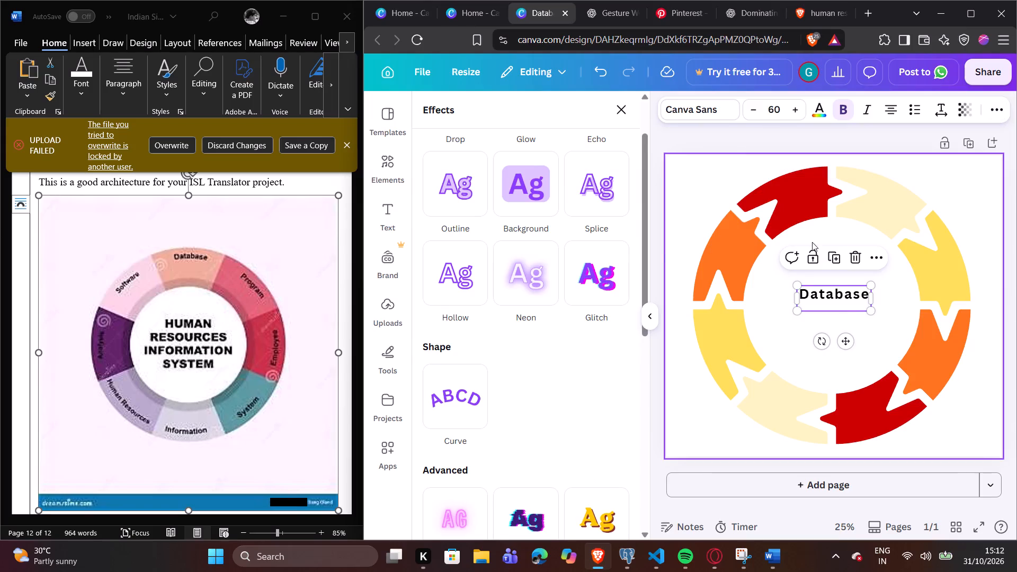
Reapply the Curve shape effect to the Database text and set its curve amount to 47.
{"action": "double_click", "coordinate": [842, 297]}
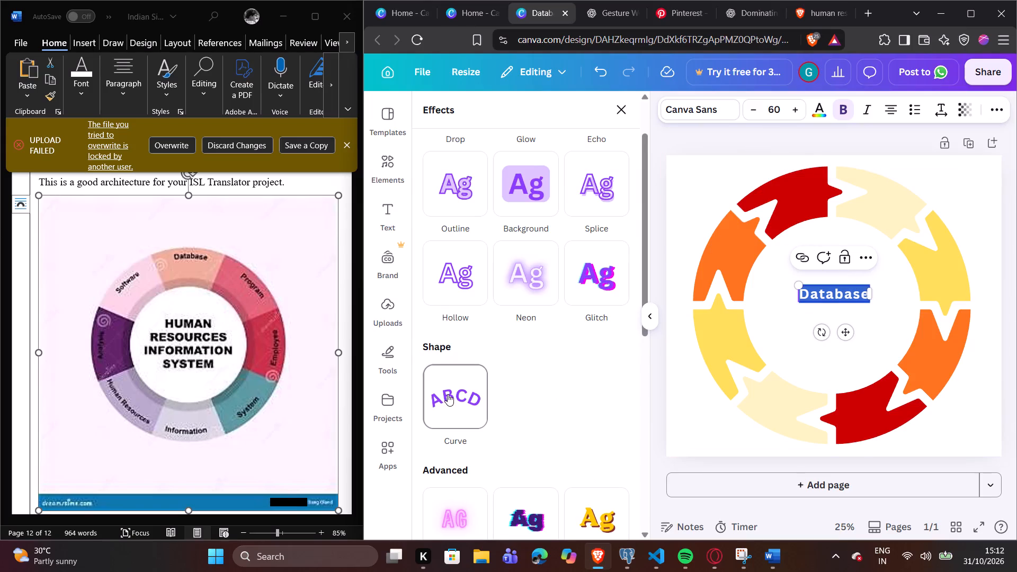
{"action": "left_click", "coordinate": [448, 394]}
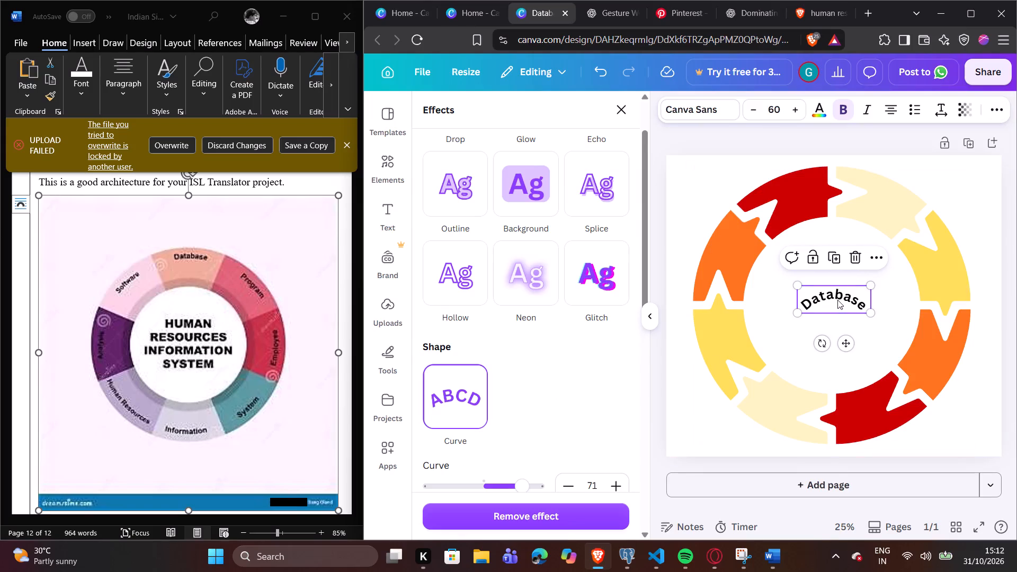
{"action": "left_click_drag", "start_coordinate": [526, 486], "coordinate": [515, 487]}
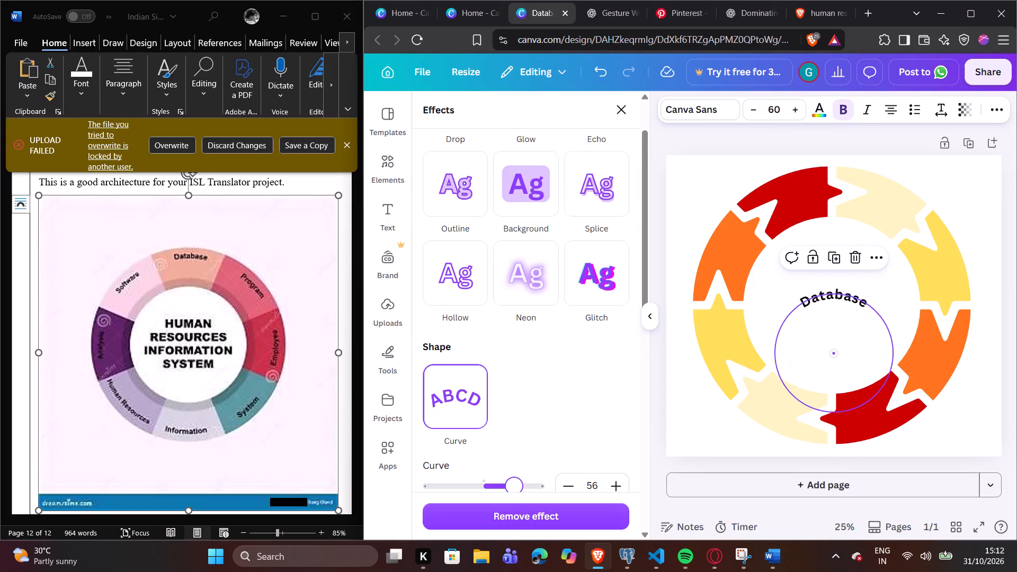
{"action": "left_click_drag", "start_coordinate": [515, 487], "coordinate": [510, 487]}
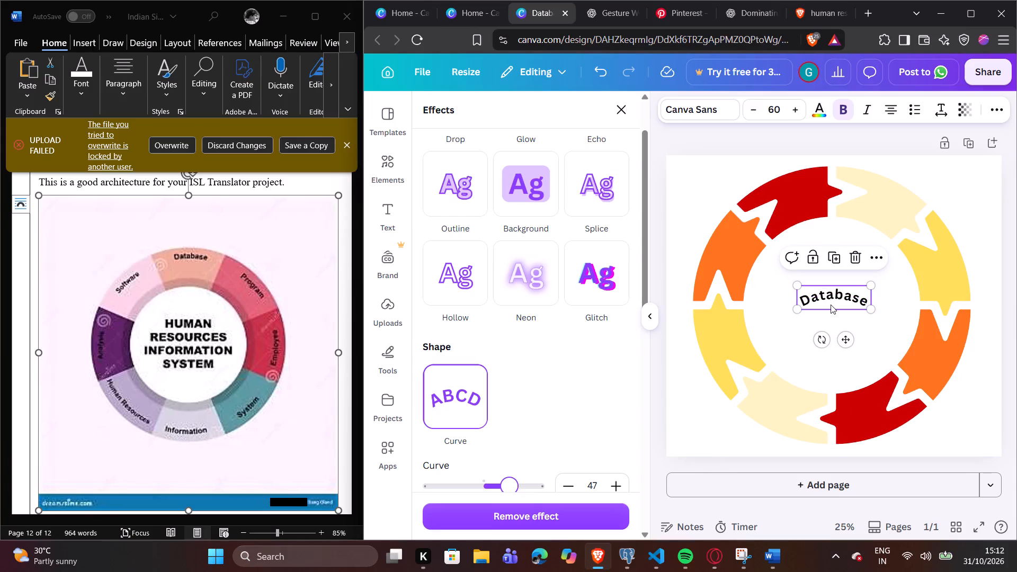
Move the curved Database label onto the cream arrow at the ring's upper right and rotate it about 27°.
{"action": "left_click_drag", "start_coordinate": [843, 294], "coordinate": [849, 210]}
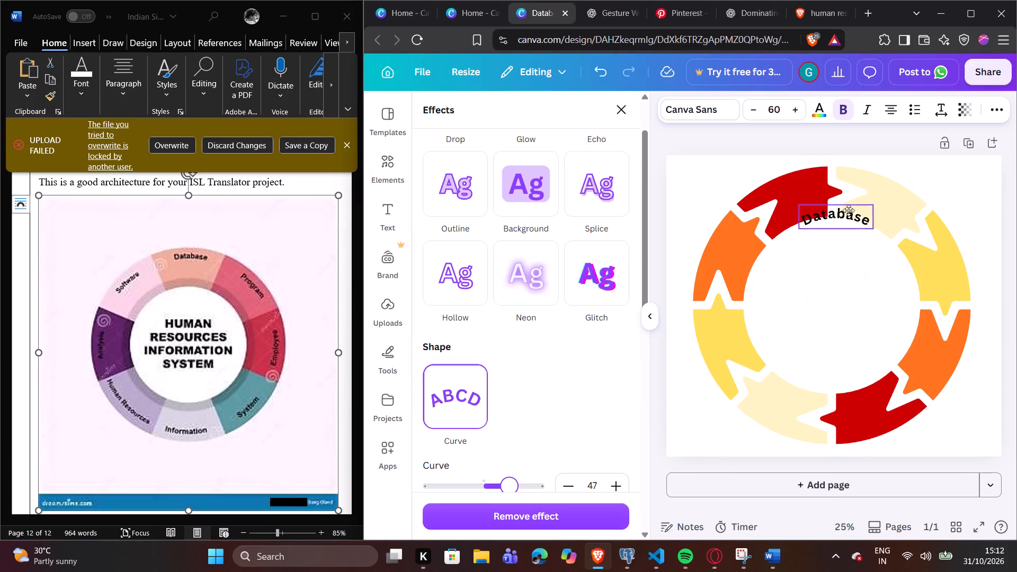
{"action": "left_click_drag", "start_coordinate": [849, 210], "coordinate": [894, 185]}
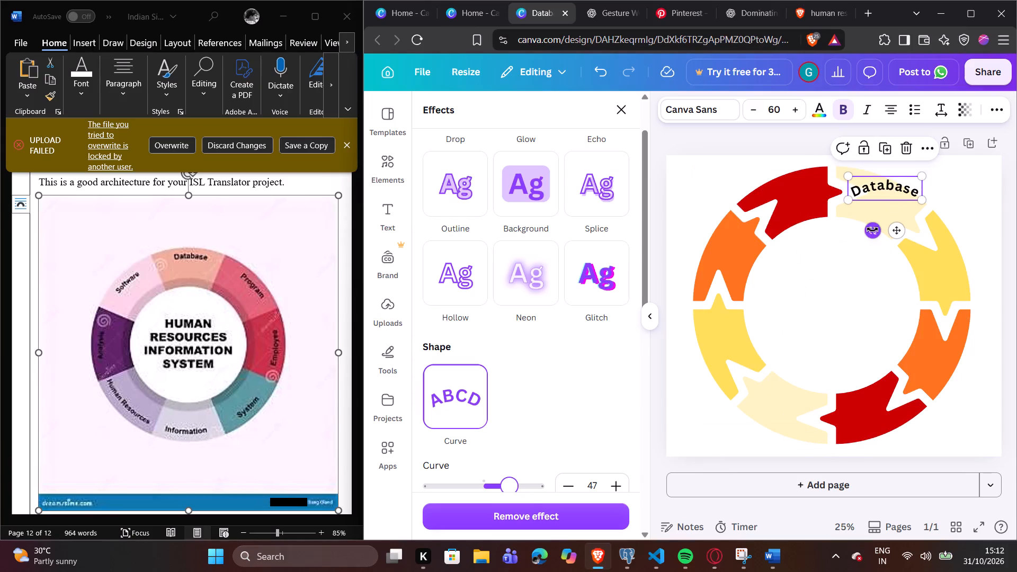
{"action": "left_click_drag", "start_coordinate": [872, 229], "coordinate": [853, 224]}
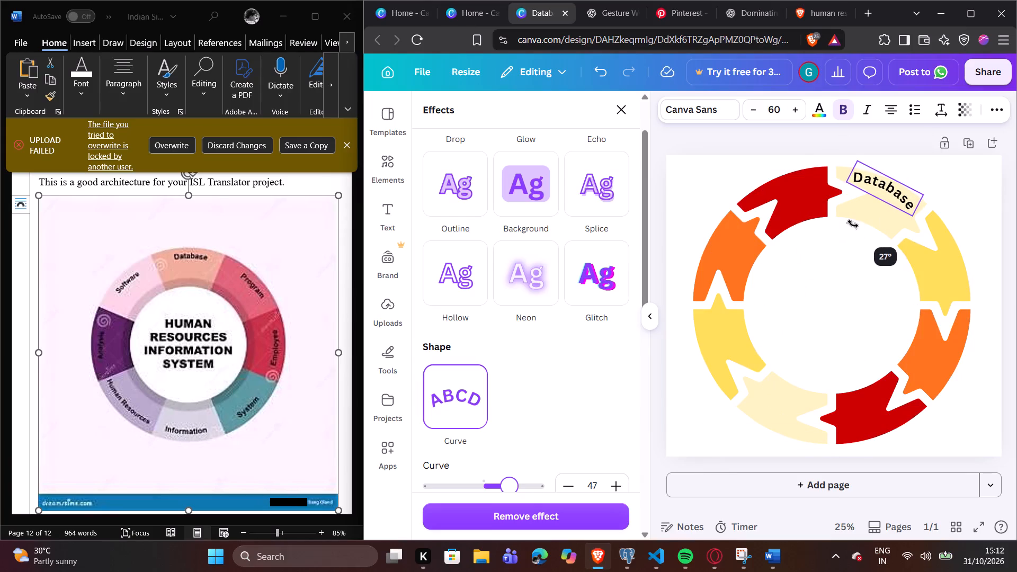
{"action": "left_click_drag", "start_coordinate": [853, 224], "coordinate": [853, 224]}
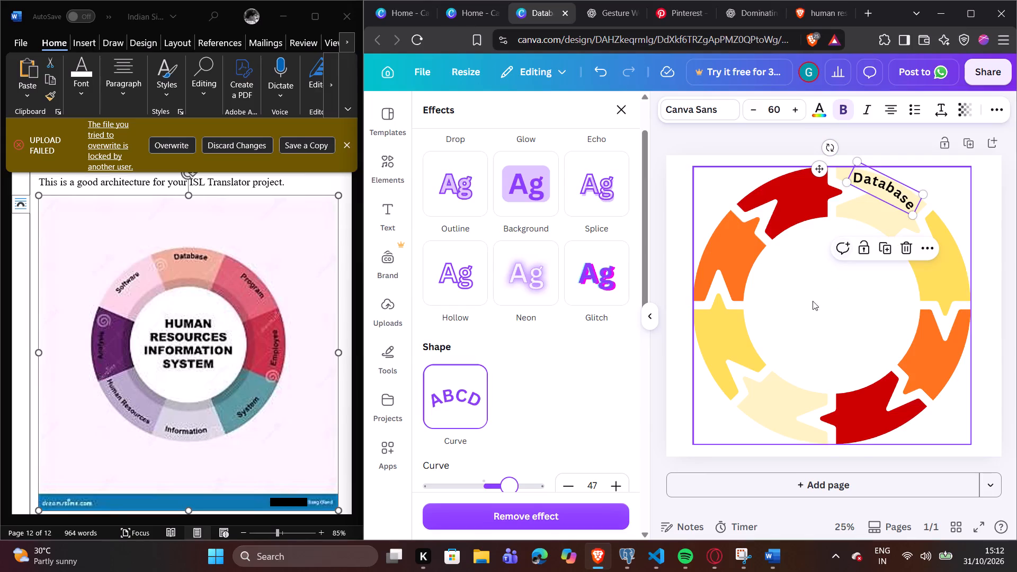
Fine-tune the Database label's curve amount to 51 to follow the ring.
{"action": "left_click_drag", "start_coordinate": [512, 485], "coordinate": [510, 484]}
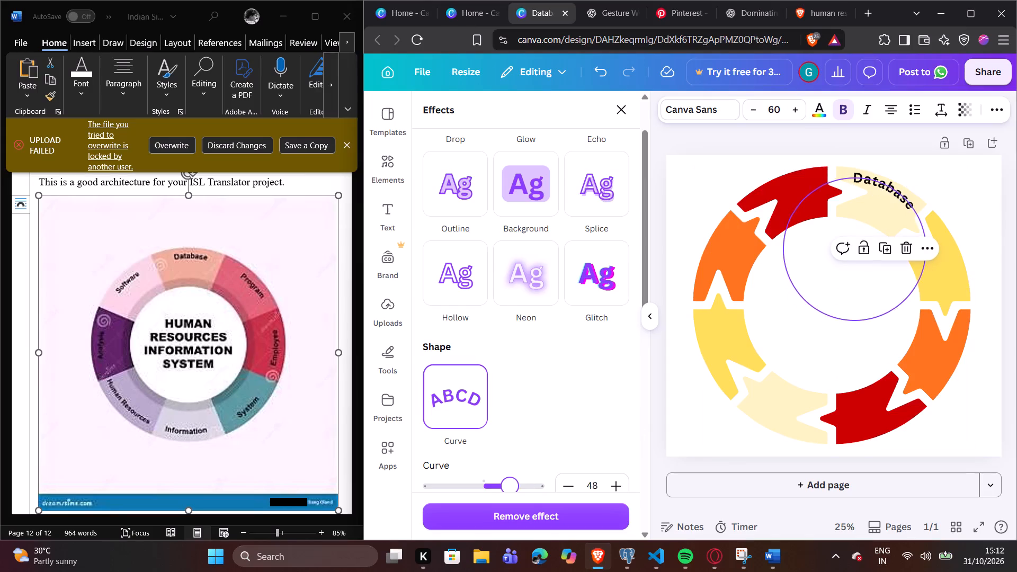
{"action": "left_click_drag", "start_coordinate": [510, 484], "coordinate": [514, 481]}
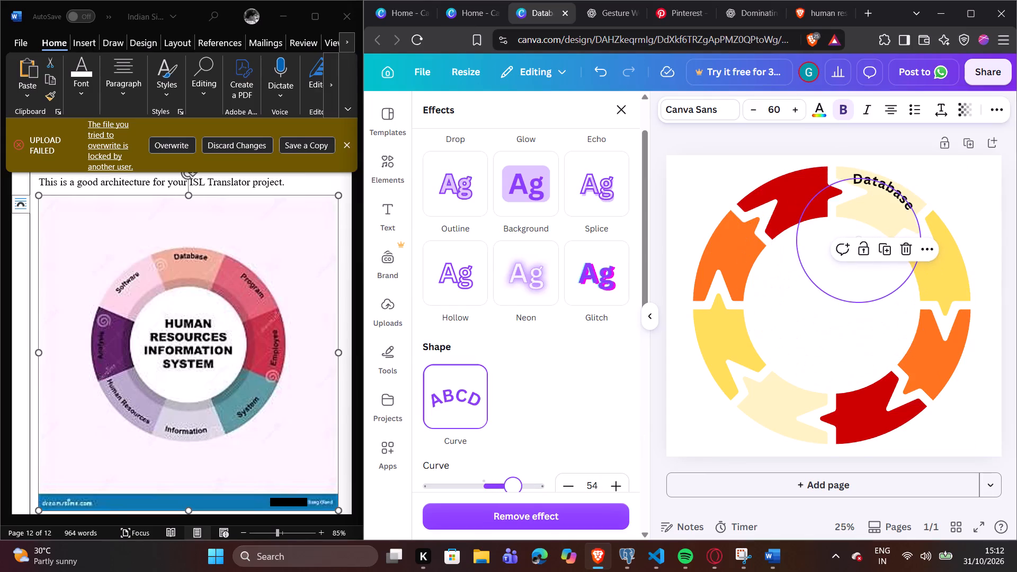
{"action": "left_click_drag", "start_coordinate": [514, 481], "coordinate": [513, 480]}
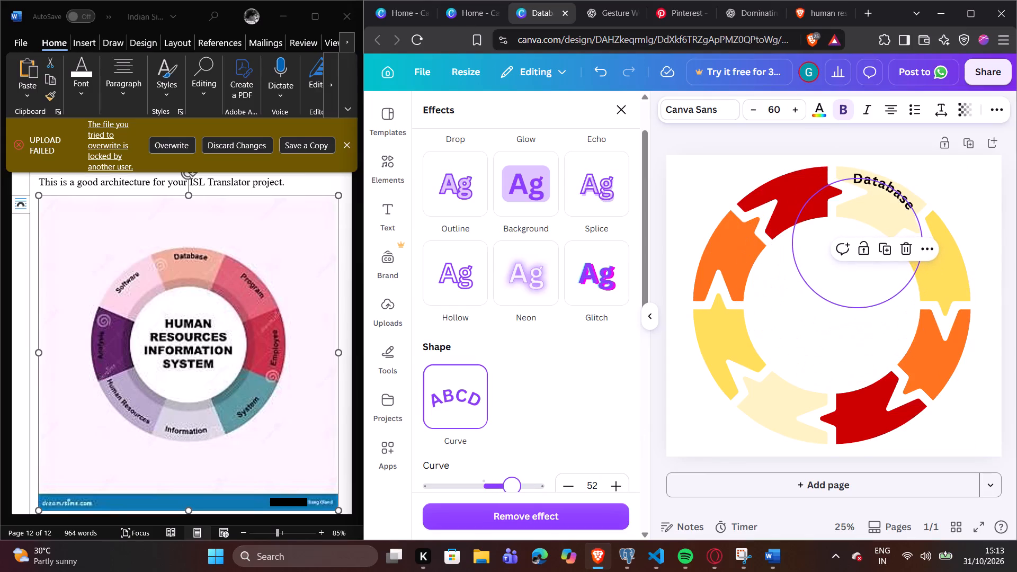
{"action": "left_click_drag", "start_coordinate": [513, 480], "coordinate": [512, 480]}
{"action": "left_click", "coordinate": [976, 214]}
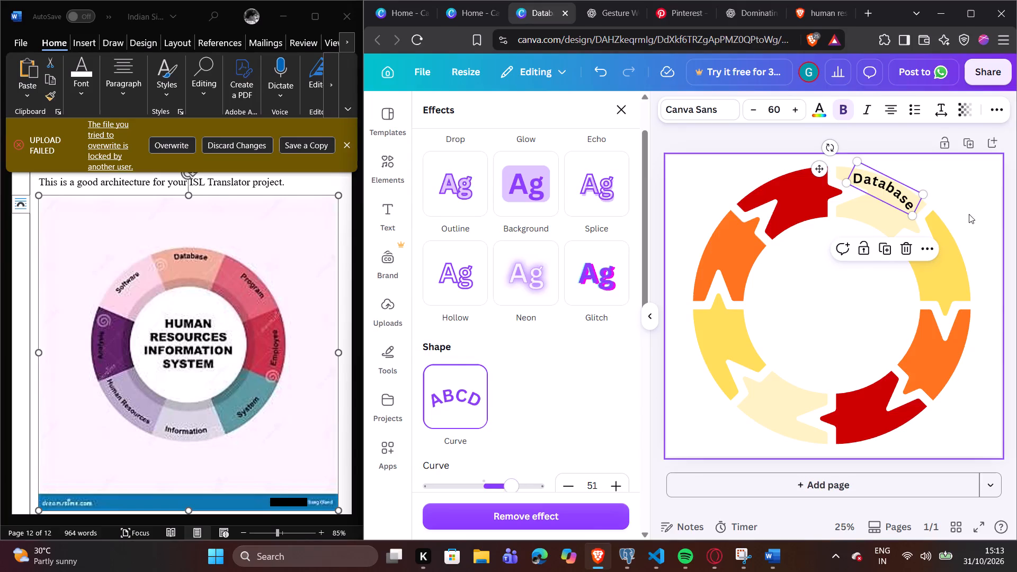
Set the Database label's line spacing to 1.23 and reduce its letter spacing below 86.
{"action": "left_click", "coordinate": [891, 191]}
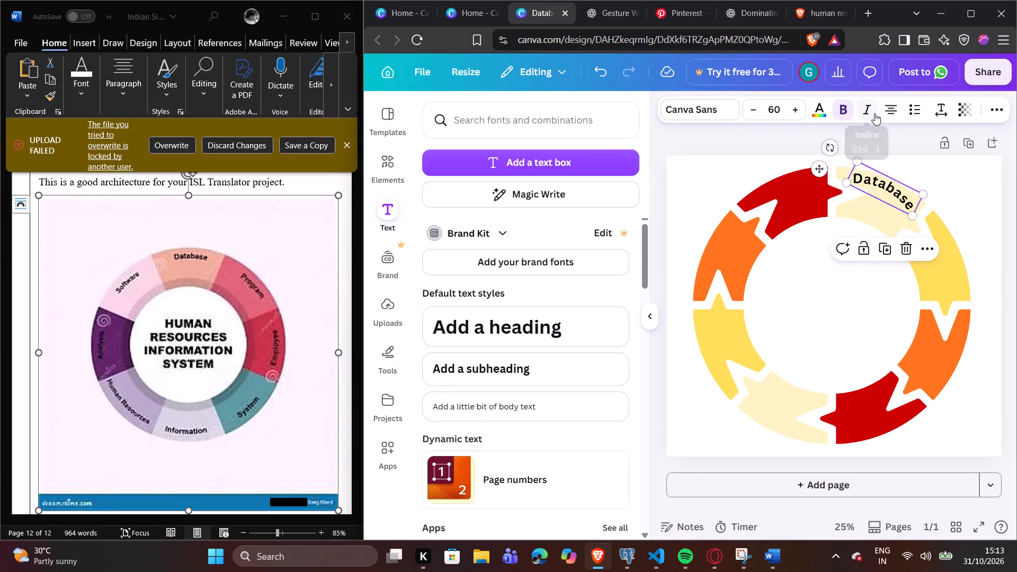
{"action": "left_click", "coordinate": [950, 111]}
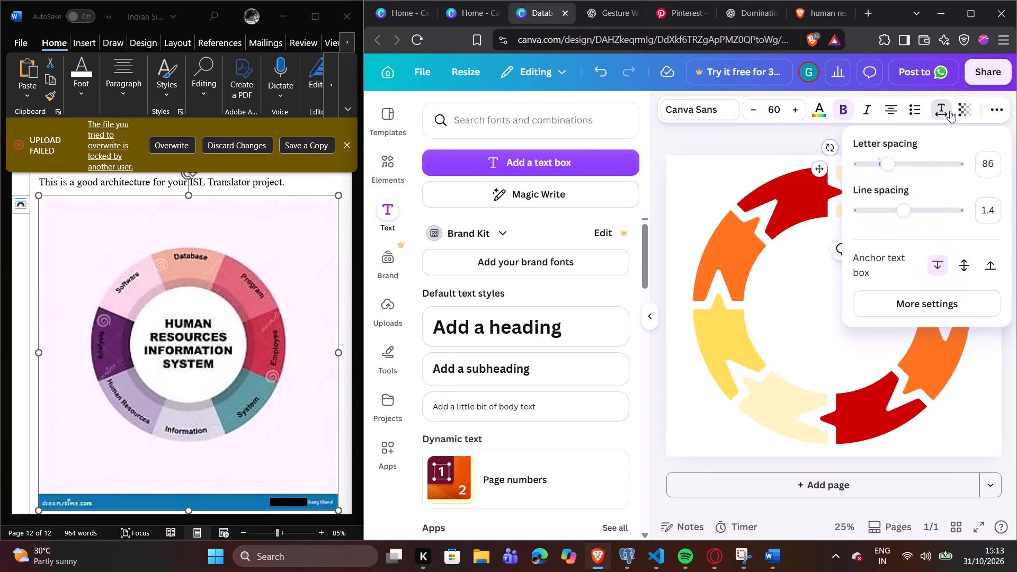
{"action": "left_click_drag", "start_coordinate": [903, 208], "coordinate": [898, 208]}
{"action": "left_click_drag", "start_coordinate": [898, 208], "coordinate": [895, 209]}
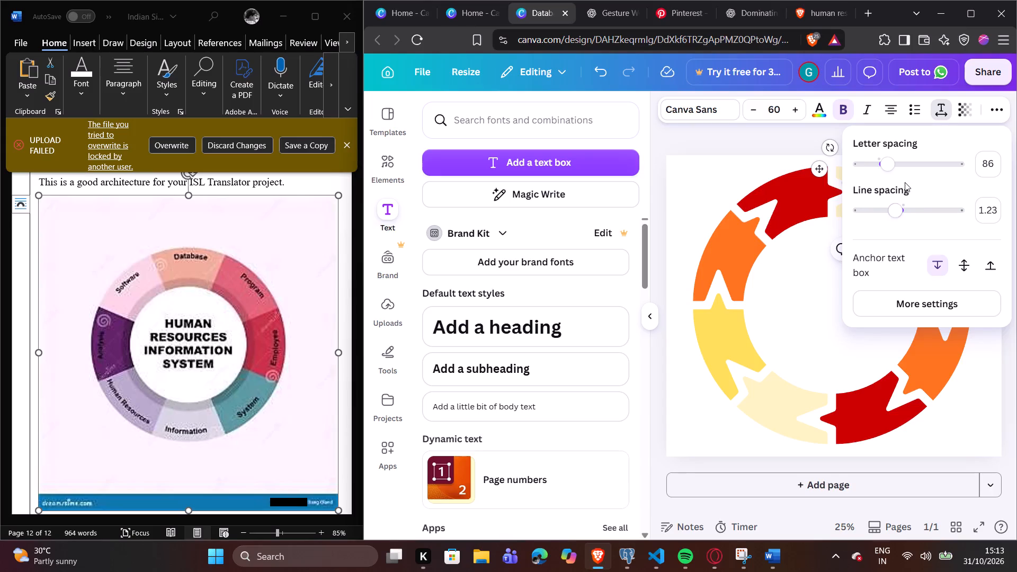
{"action": "left_click_drag", "start_coordinate": [890, 169], "coordinate": [886, 168]}
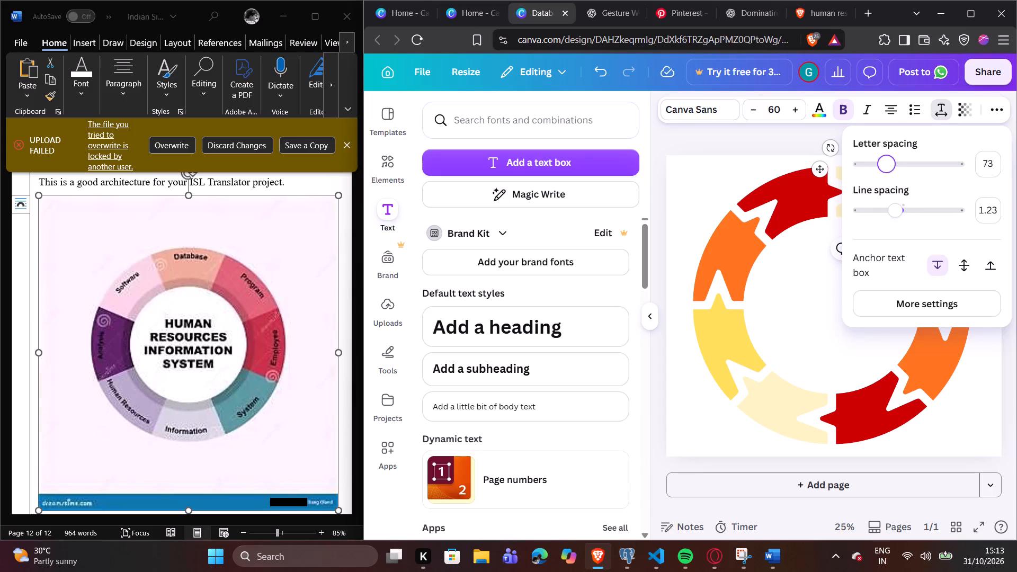
{"action": "left_click_drag", "start_coordinate": [886, 168], "coordinate": [882, 168]}
{"action": "left_click", "coordinate": [795, 261]}
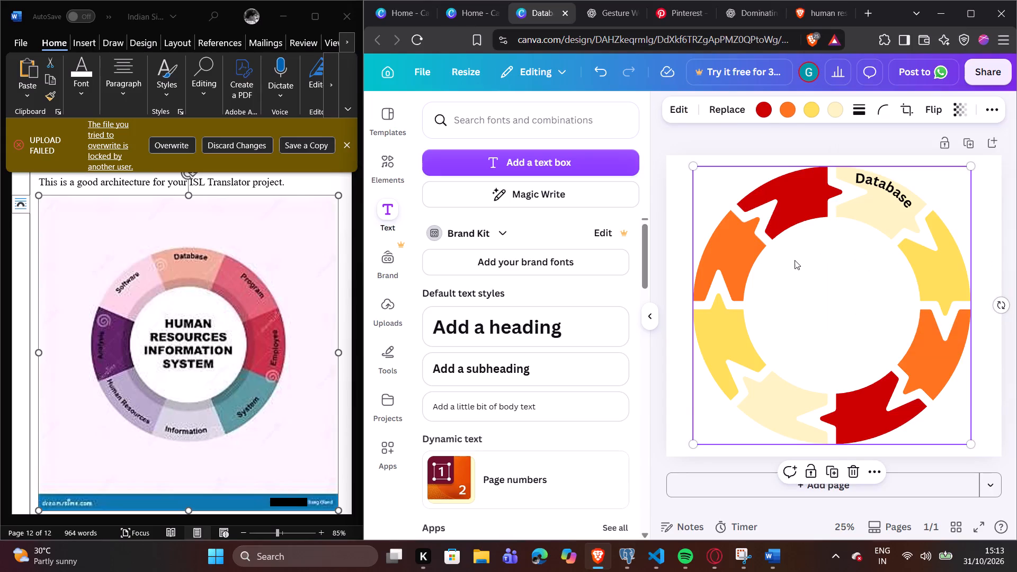
{"action": "left_click", "coordinate": [727, 181]}
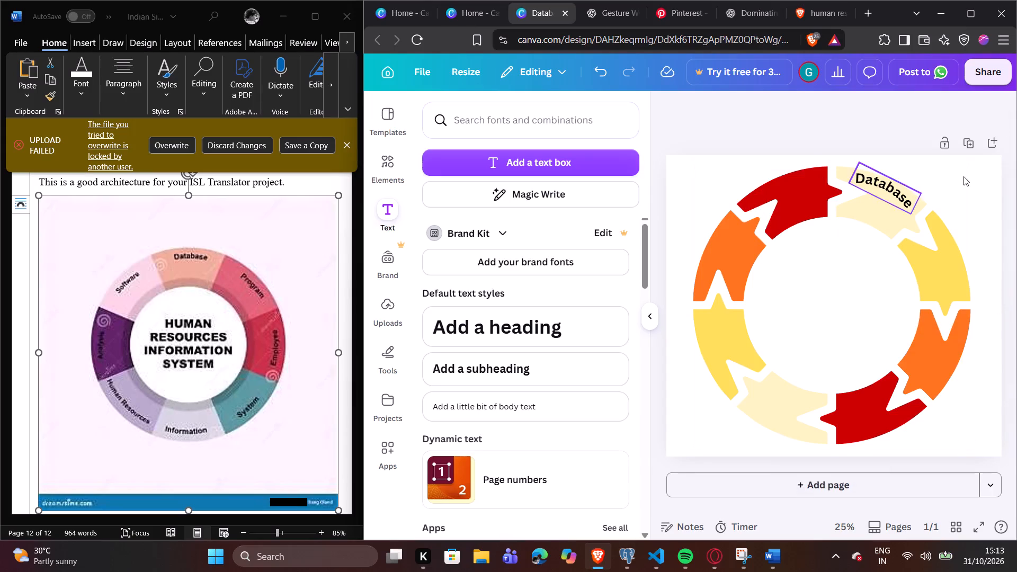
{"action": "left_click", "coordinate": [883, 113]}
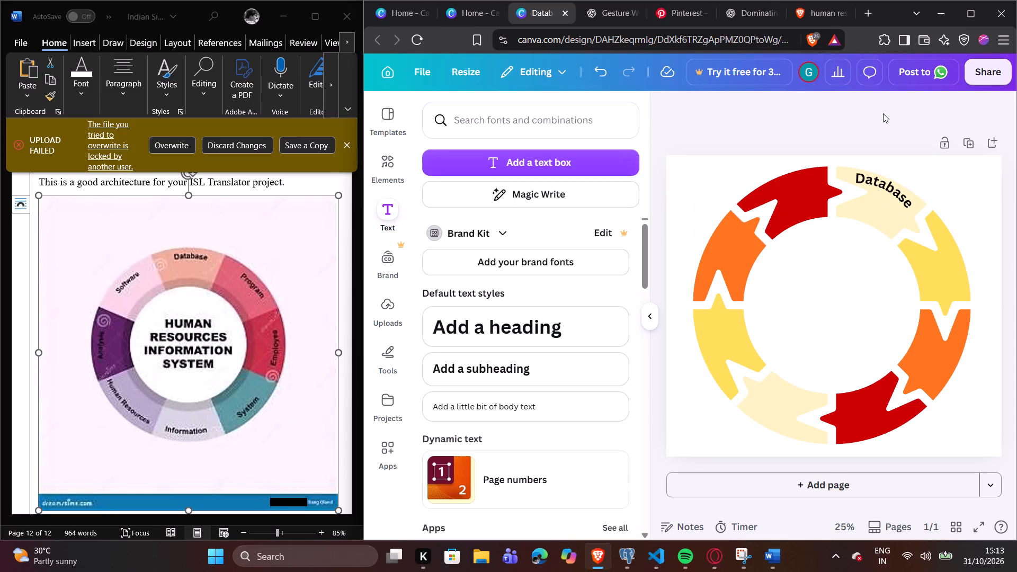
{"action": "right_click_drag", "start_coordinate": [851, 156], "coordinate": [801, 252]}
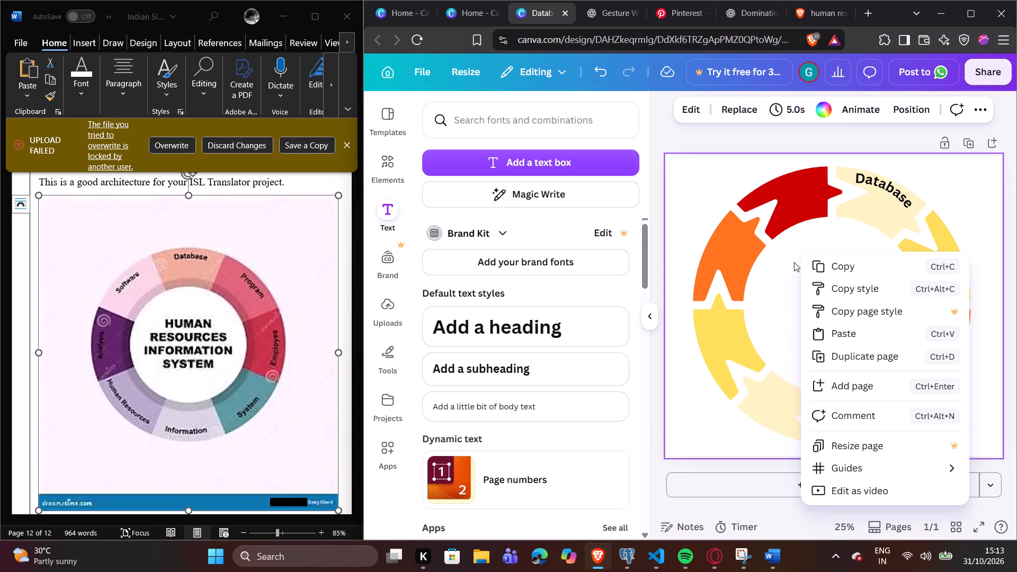
Reduce the Database label's font size to 50.
{"action": "double_click", "coordinate": [880, 187]}
{"action": "double_click", "coordinate": [880, 187]}
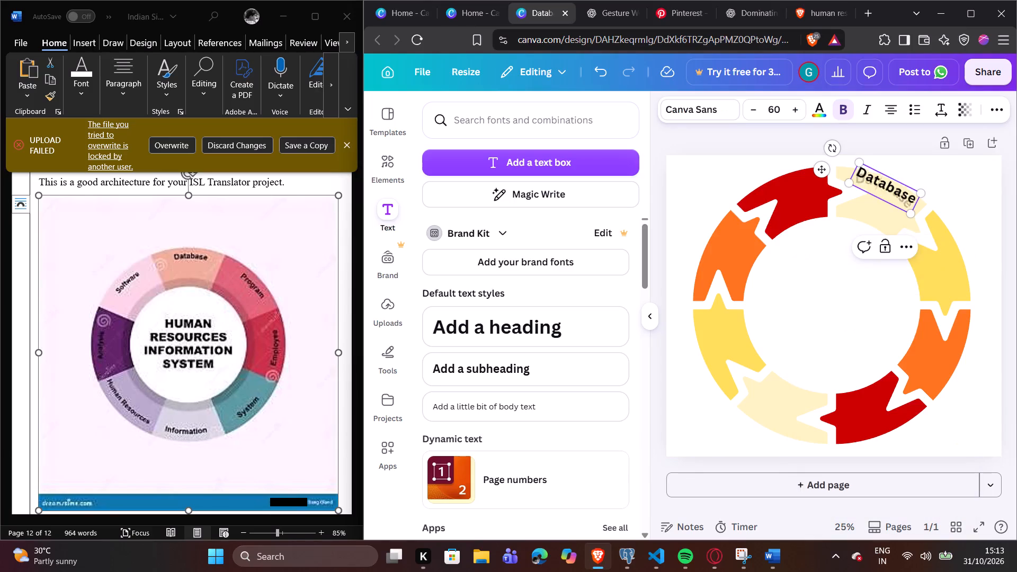
{"action": "triple_click", "coordinate": [759, 111]}
{"action": "triple_click", "coordinate": [759, 111]}
{"action": "left_click", "coordinate": [759, 111]}
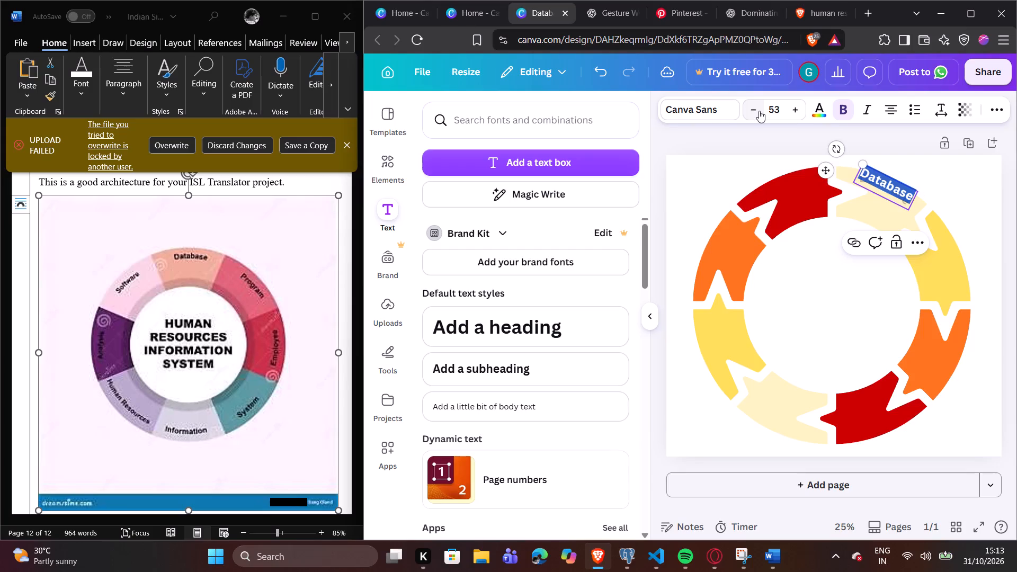
{"action": "triple_click", "coordinate": [759, 111]}
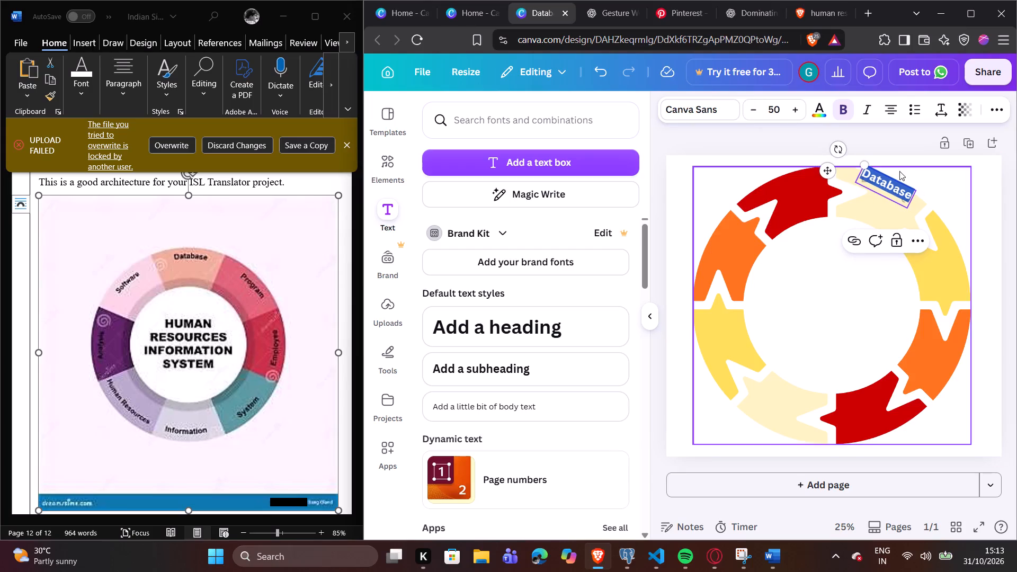
{"action": "left_click", "coordinate": [920, 183]}
{"action": "left_click", "coordinate": [944, 191]}
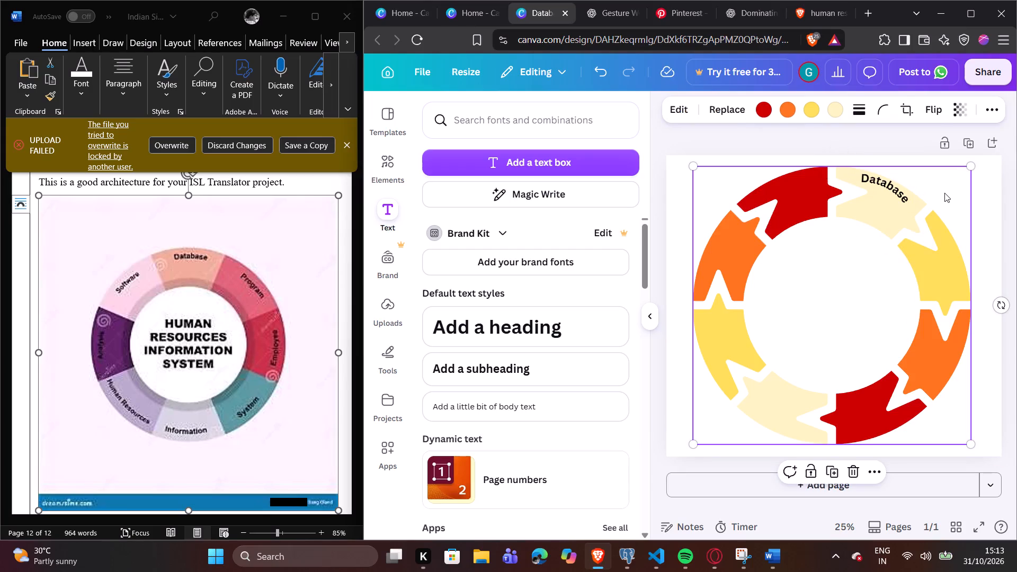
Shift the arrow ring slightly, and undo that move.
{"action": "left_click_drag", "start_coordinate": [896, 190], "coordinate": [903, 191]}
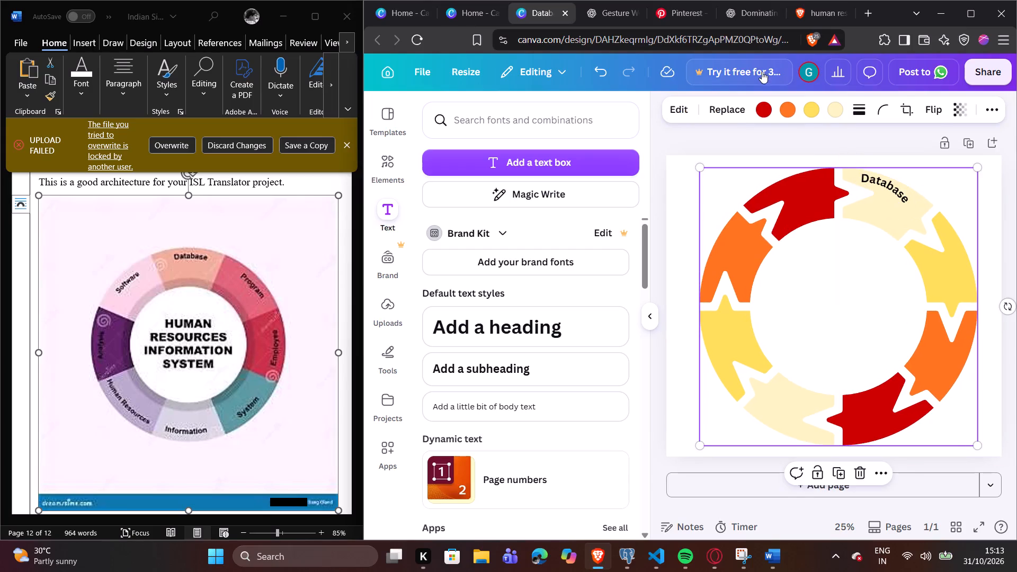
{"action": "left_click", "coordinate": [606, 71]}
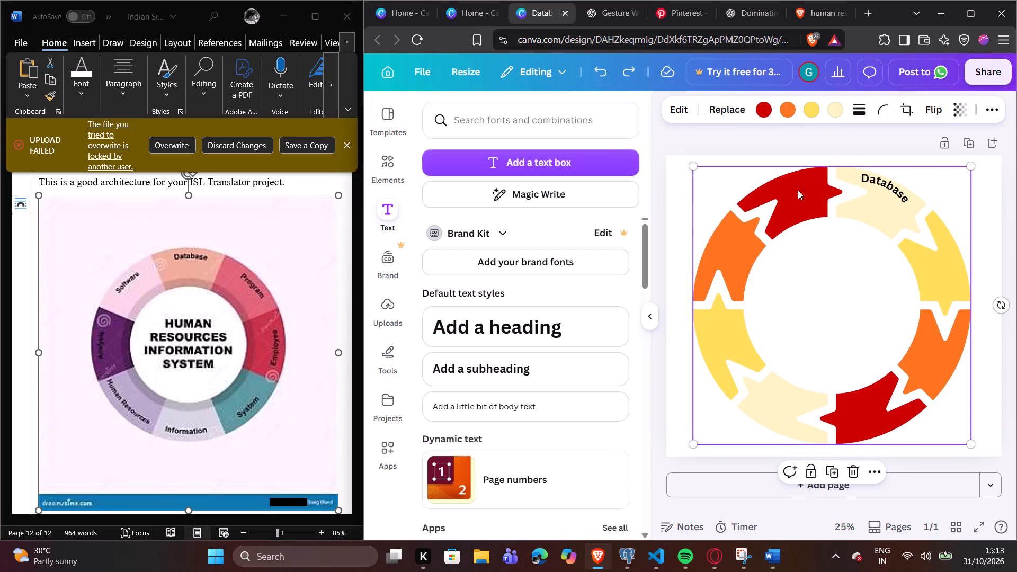
Change the Database label's font to League Spartan.
{"action": "triple_click", "coordinate": [887, 180]}
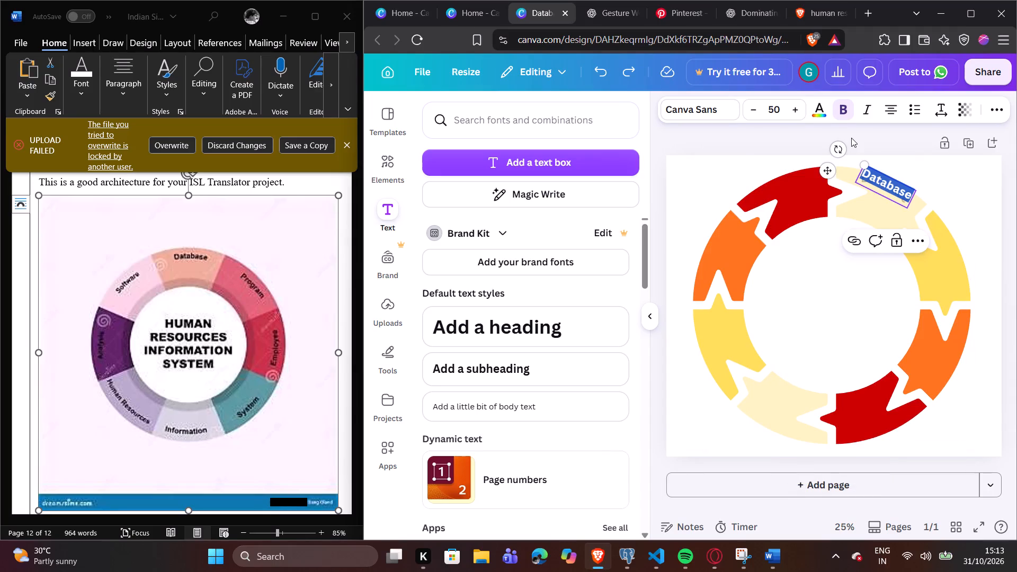
{"action": "left_click", "coordinate": [717, 110]}
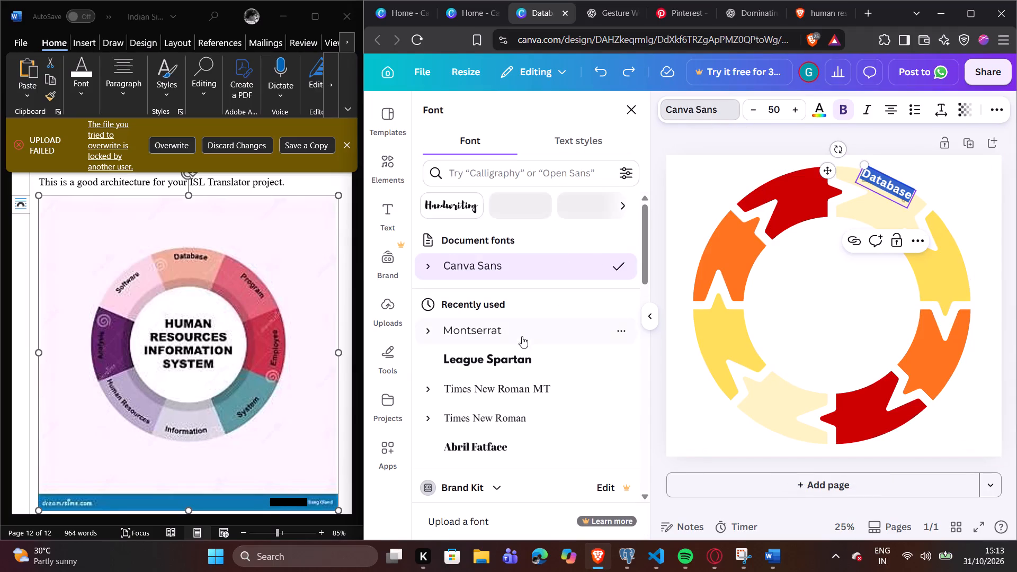
{"action": "left_click", "coordinate": [532, 364]}
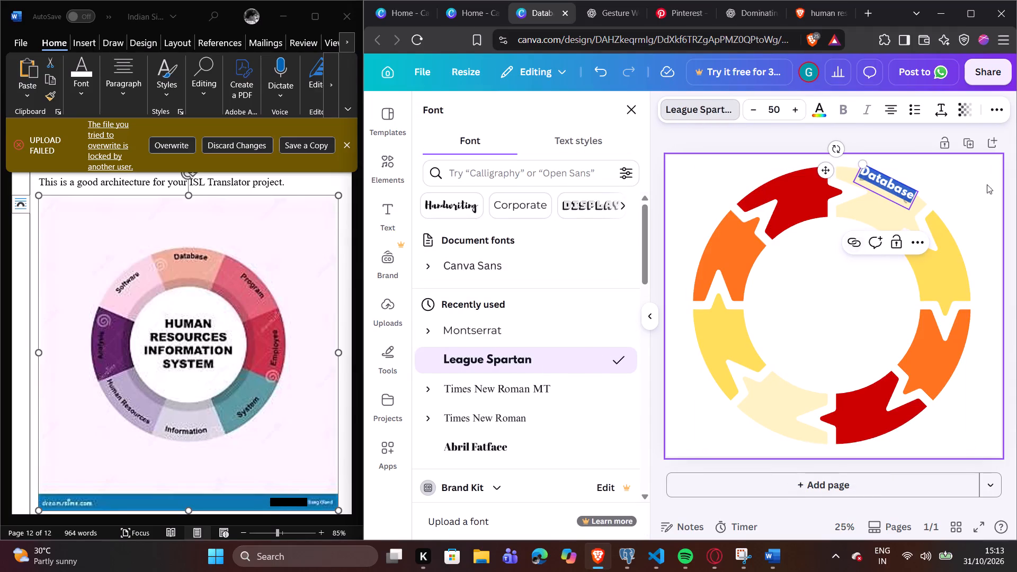
Nudge the Database label slightly toward the middle of the upper cream arrow segment of the ring.
{"action": "double_click", "coordinate": [971, 186]}
{"action": "left_click_drag", "start_coordinate": [894, 183], "coordinate": [902, 186]}
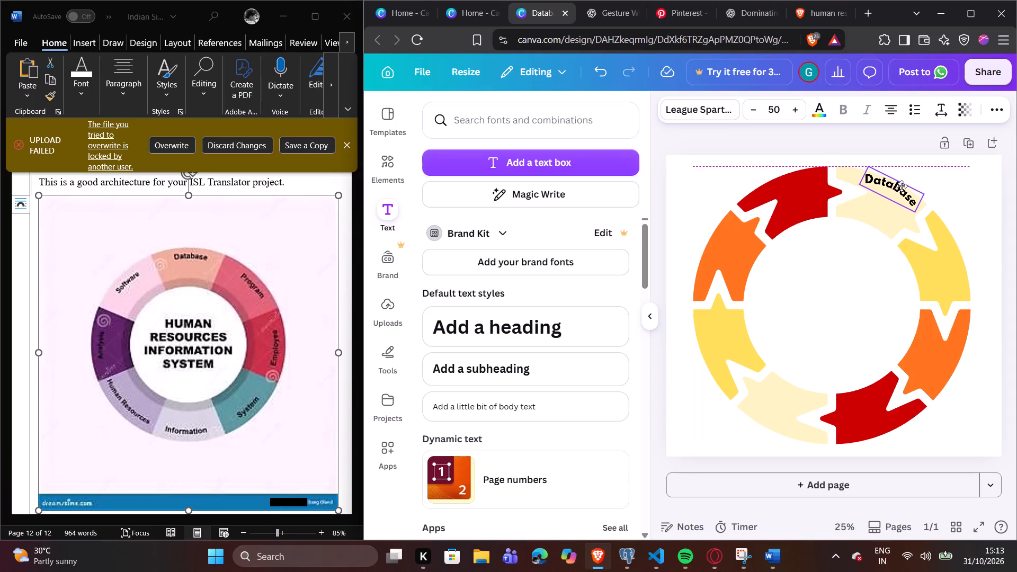
{"action": "left_click_drag", "start_coordinate": [902, 186], "coordinate": [902, 190]}
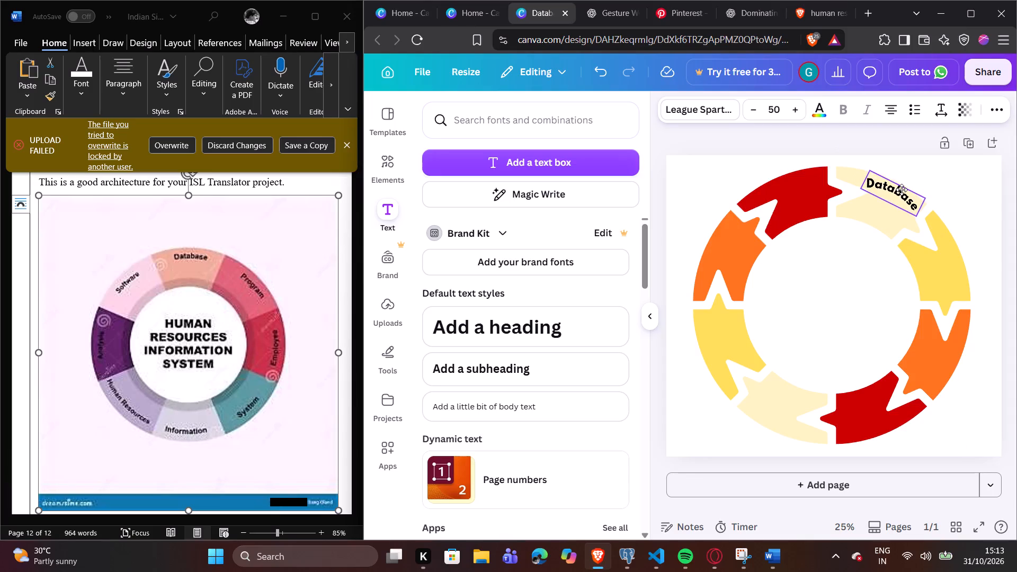
{"action": "left_click_drag", "start_coordinate": [902, 190], "coordinate": [901, 190]}
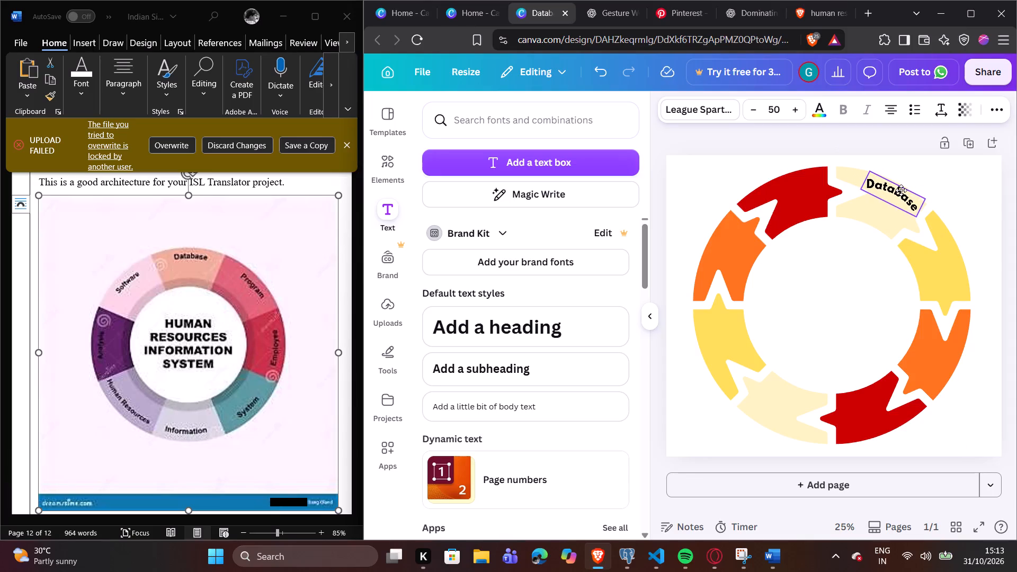
{"action": "left_click_drag", "start_coordinate": [901, 190], "coordinate": [902, 189]}
{"action": "left_click", "coordinate": [977, 187]}
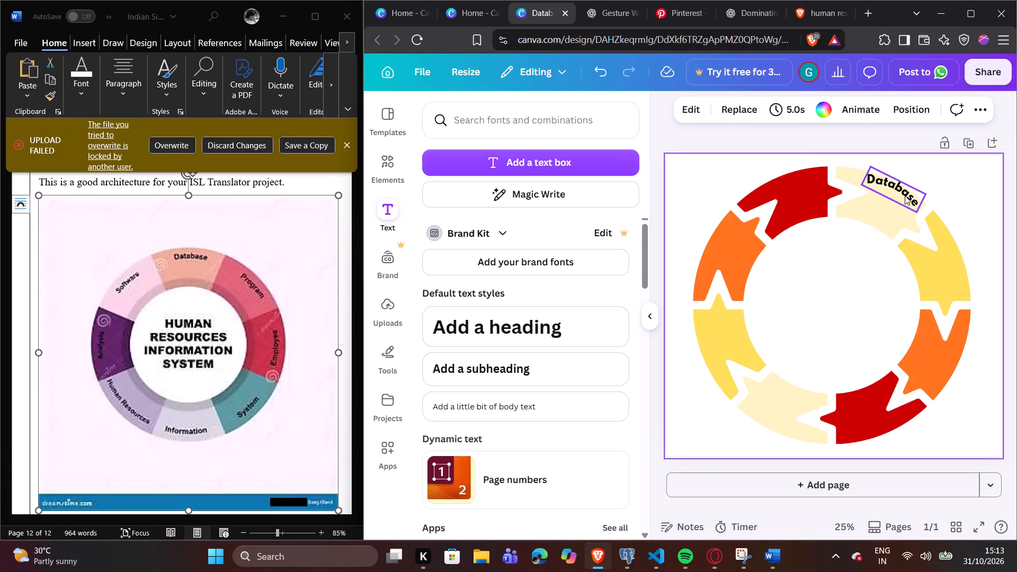
{"action": "left_click", "coordinate": [904, 193]}
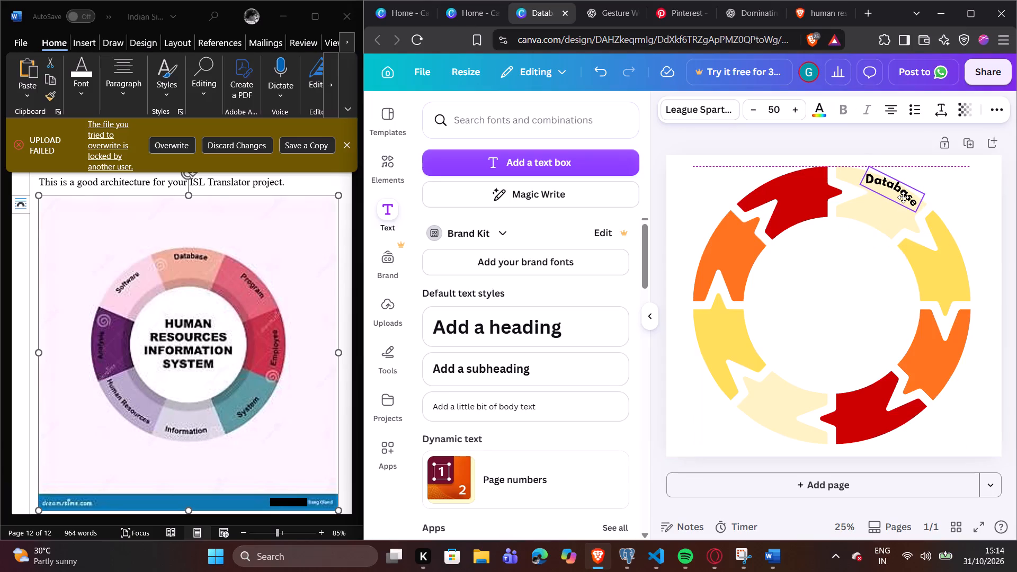
{"action": "left_click", "coordinate": [951, 193]}
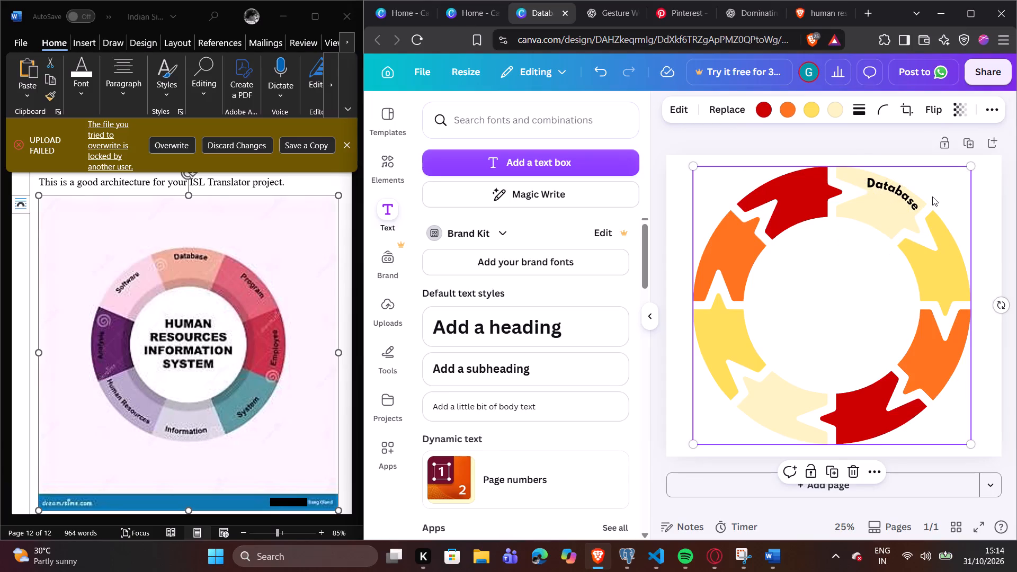
Duplicate the Database label, place the copy on the adjacent yellow arrow segment and rotate it to about 74°.
{"action": "left_click", "coordinate": [902, 195]}
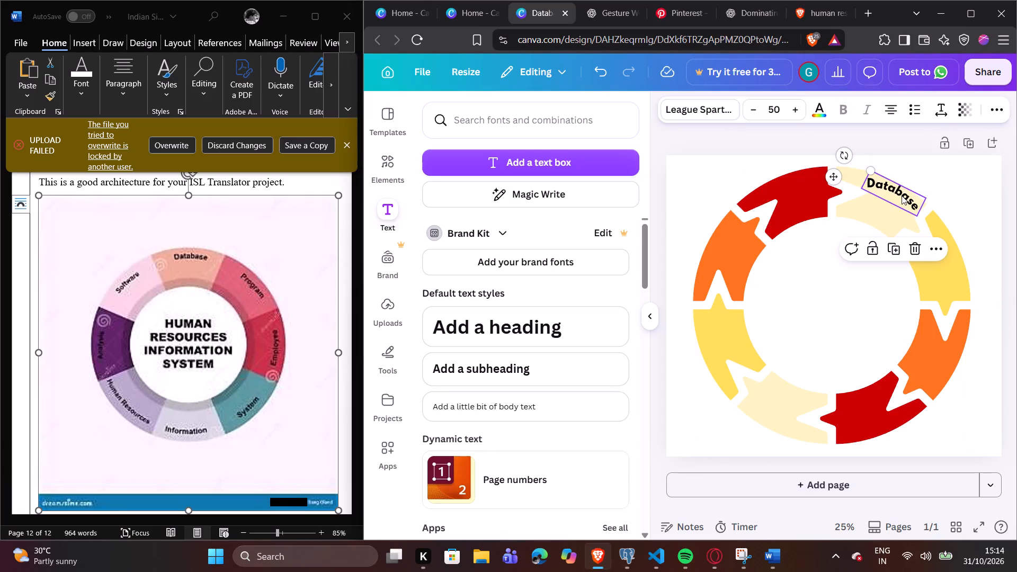
{"action": "left_click", "coordinate": [898, 247]}
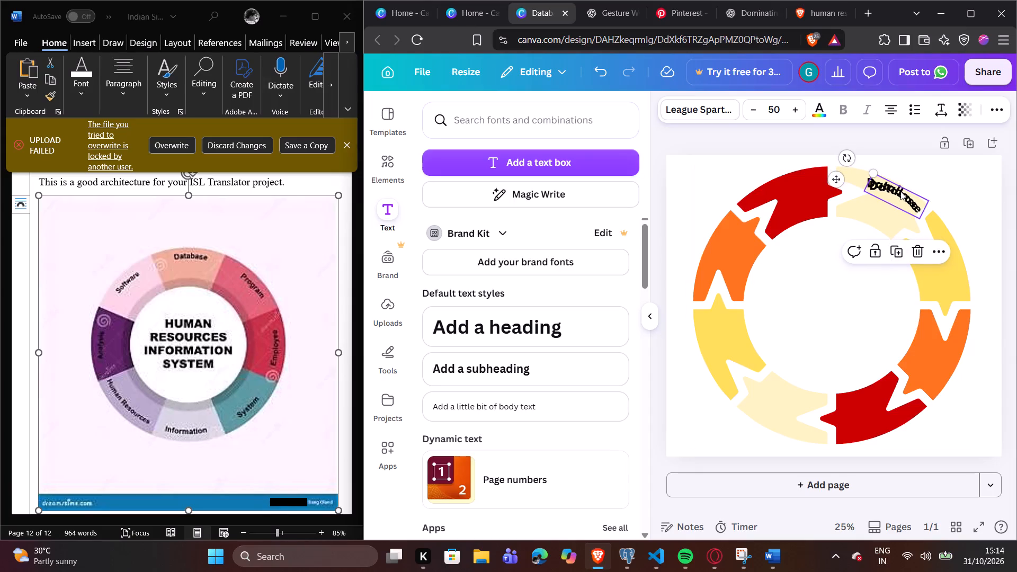
{"action": "left_click_drag", "start_coordinate": [900, 193], "coordinate": [955, 257]}
{"action": "left_click_drag", "start_coordinate": [923, 287], "coordinate": [889, 264]}
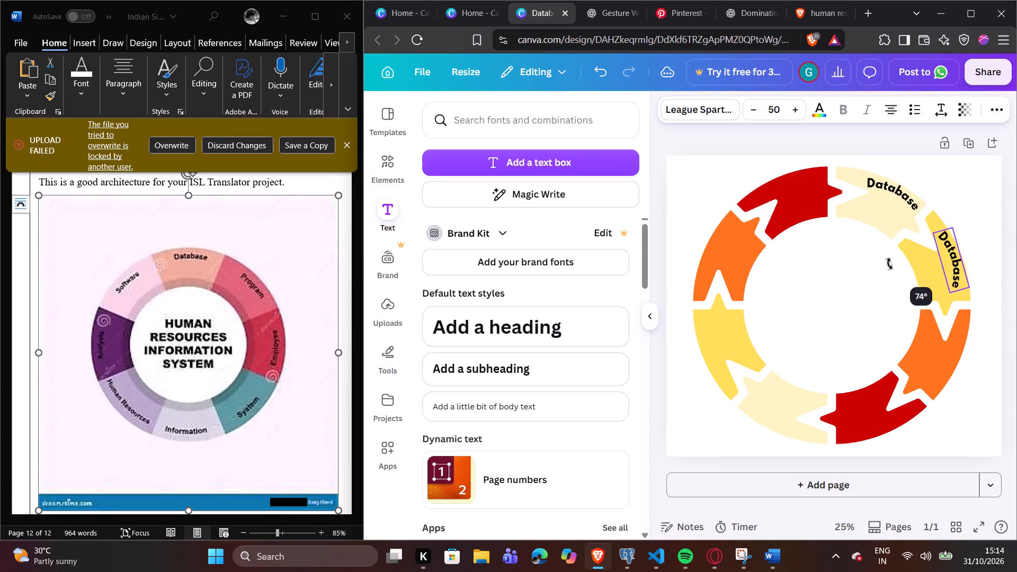
{"action": "left_click_drag", "start_coordinate": [889, 264], "coordinate": [889, 266]}
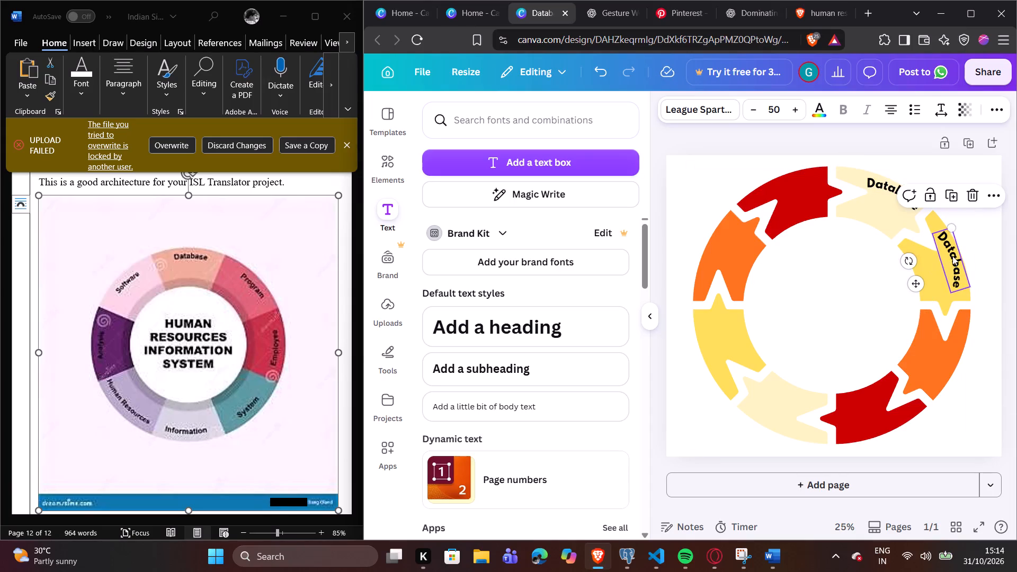
Replace the text of the duplicated label on the yellow segment with "Program".
{"action": "double_click", "coordinate": [952, 256]}
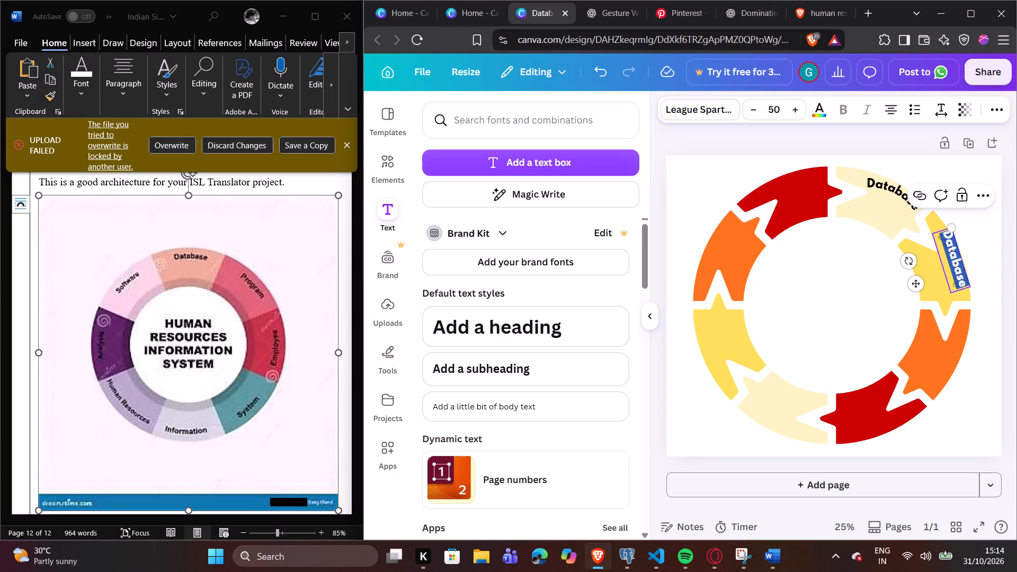
{"action": "key", "text": "shift+p"}
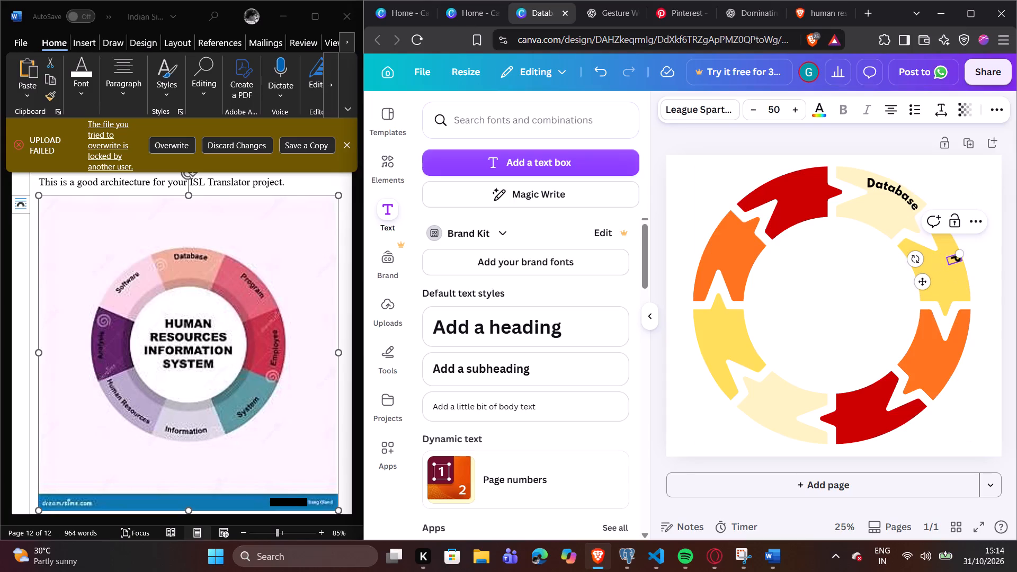
{"action": "key", "text": "r"}
{"action": "key", "text": "o"}
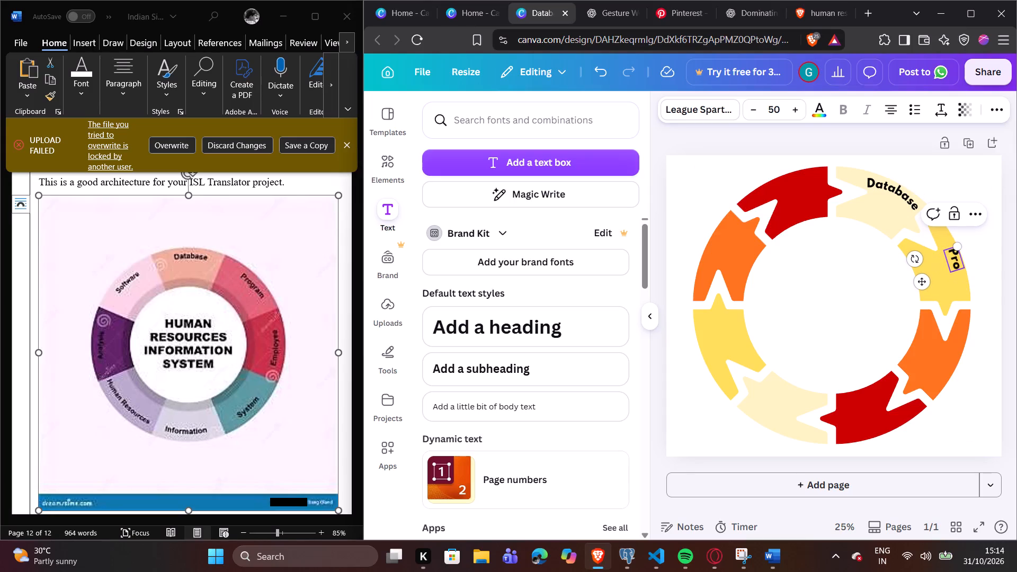
{"action": "type", "text": "gra"}
{"action": "key", "text": "m"}
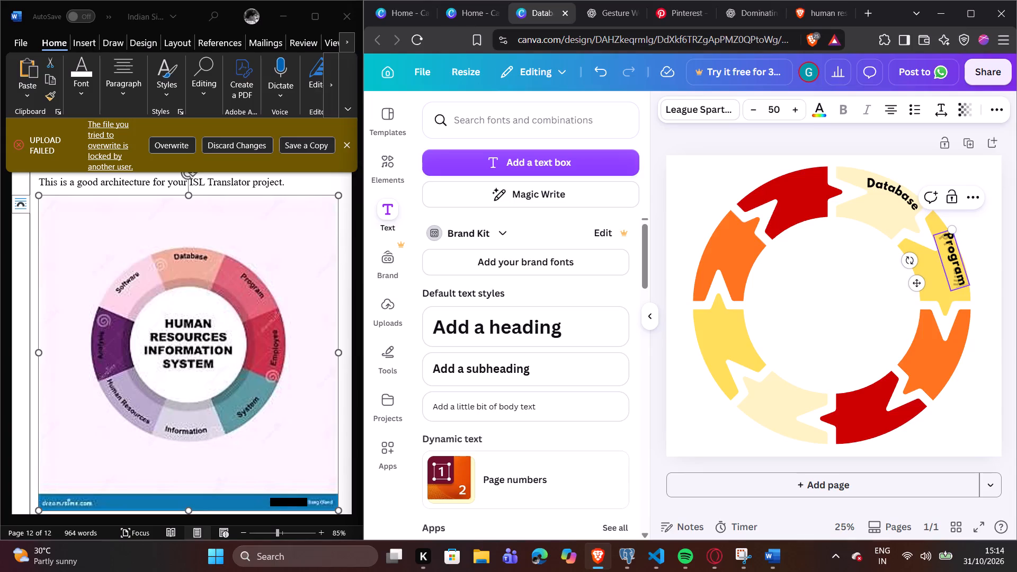
{"action": "left_click", "coordinate": [1002, 251]}
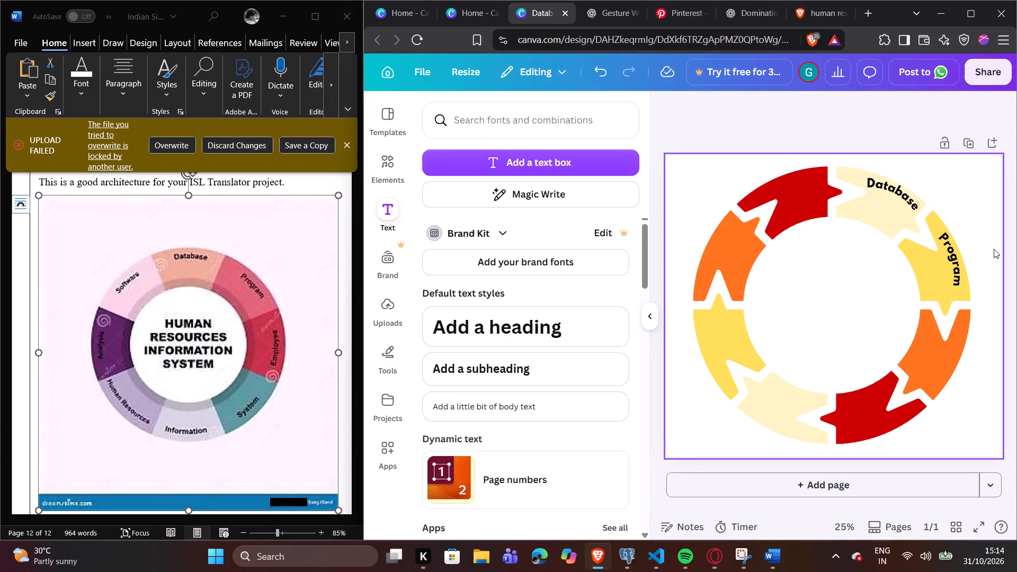
Reduce the Program label's Curve effect to 41.
{"action": "left_click", "coordinate": [956, 265]}
{"action": "double_click", "coordinate": [956, 265]}
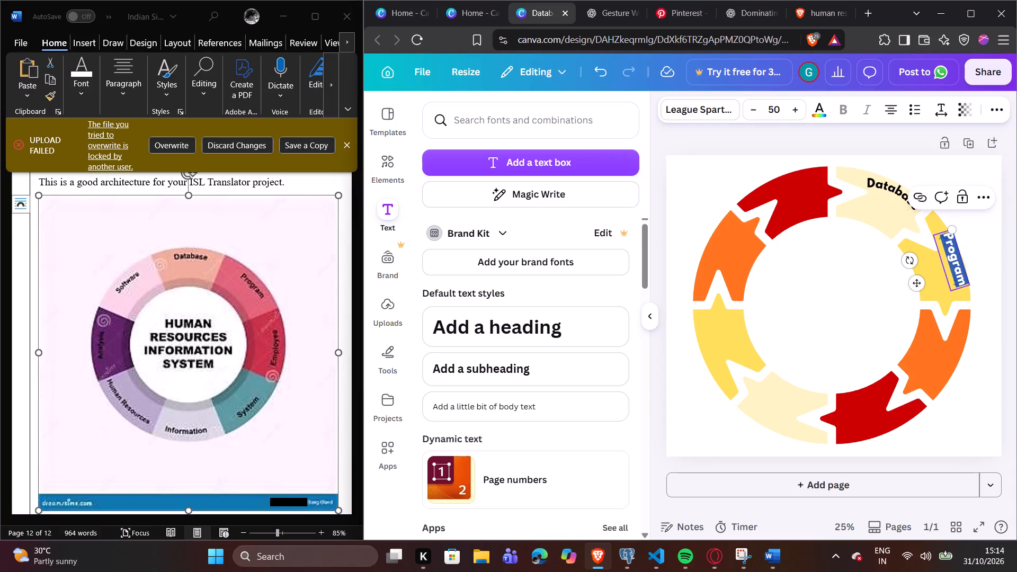
{"action": "left_click", "coordinate": [995, 117]}
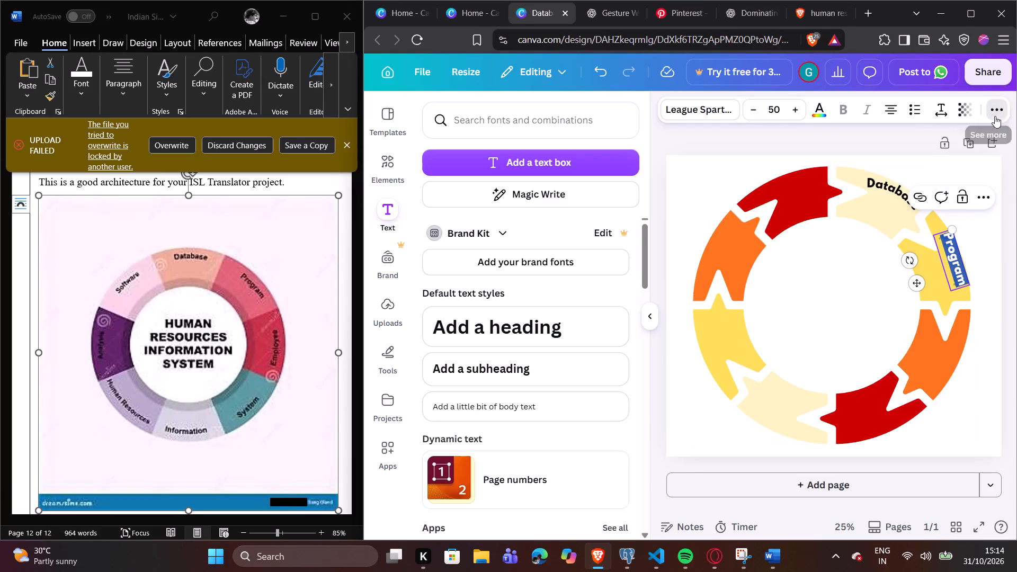
{"action": "left_click", "coordinate": [864, 140]}
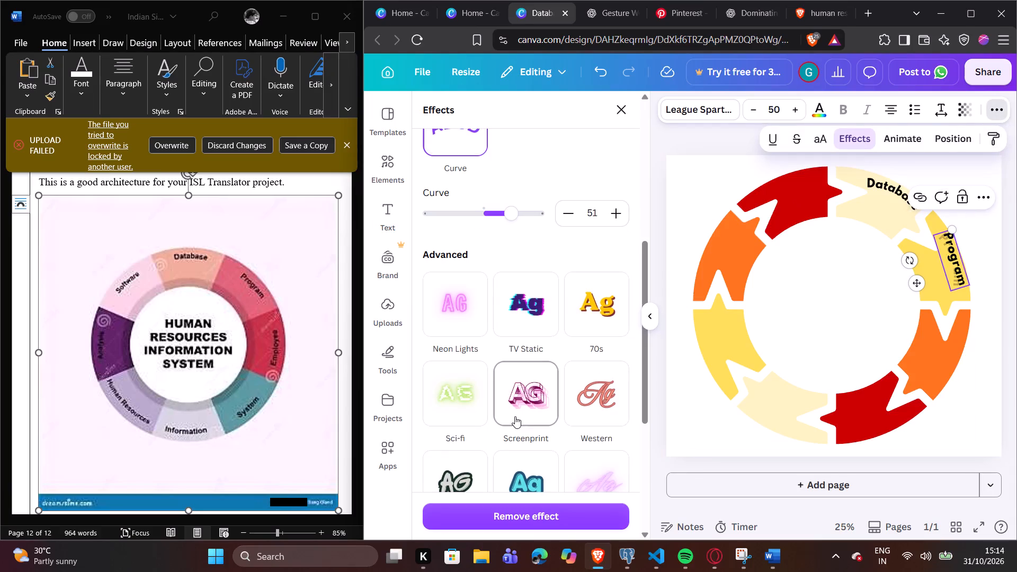
{"action": "scroll", "coordinate": [515, 416], "scroll_direction": "down", "scroll_amount": 6}
{"action": "scroll", "coordinate": [507, 399], "scroll_direction": "up", "scroll_amount": 8}
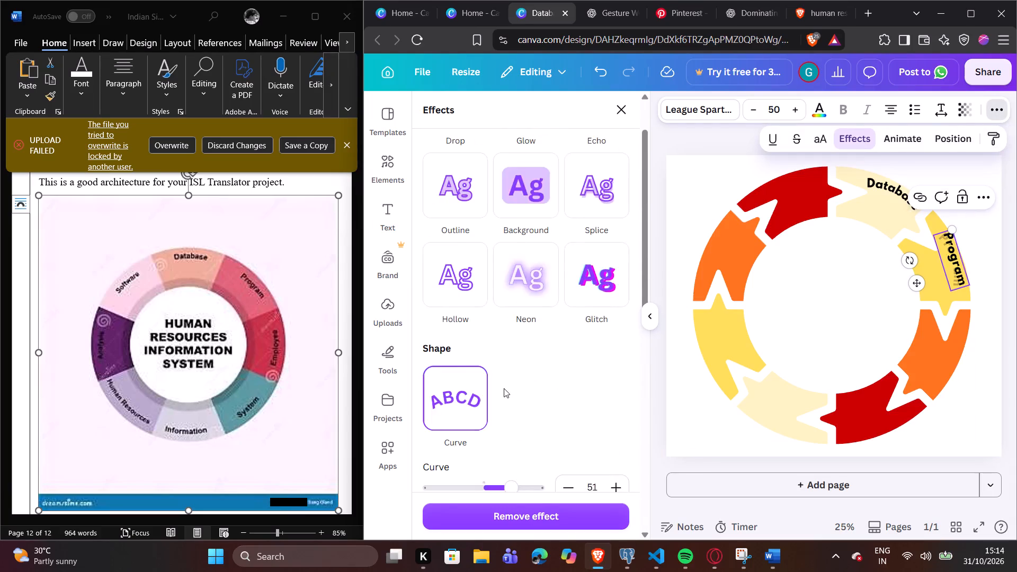
{"action": "scroll", "coordinate": [504, 388], "scroll_direction": "down", "scroll_amount": 1}
{"action": "left_click", "coordinate": [508, 431]}
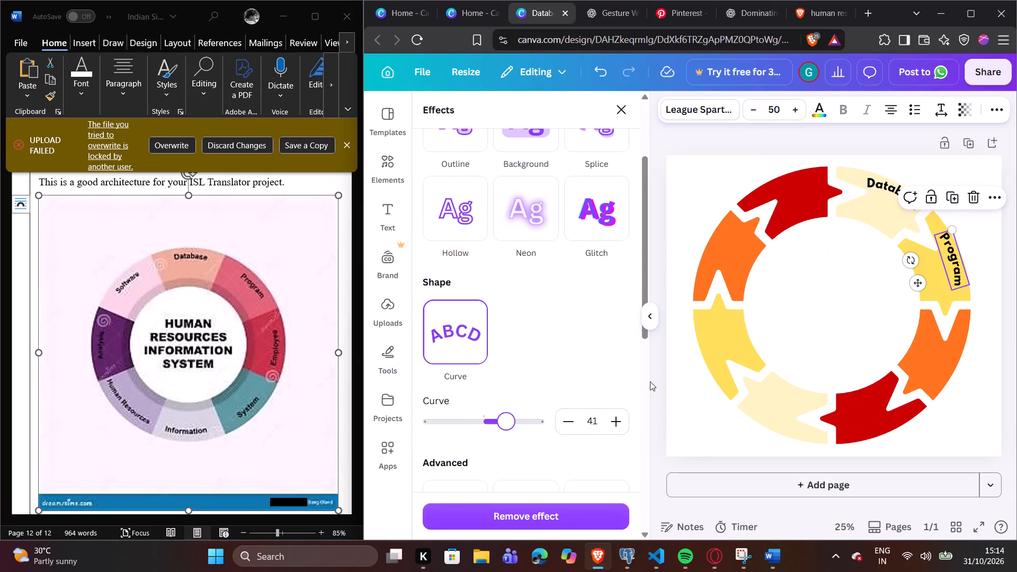
{"action": "left_click", "coordinate": [984, 293]}
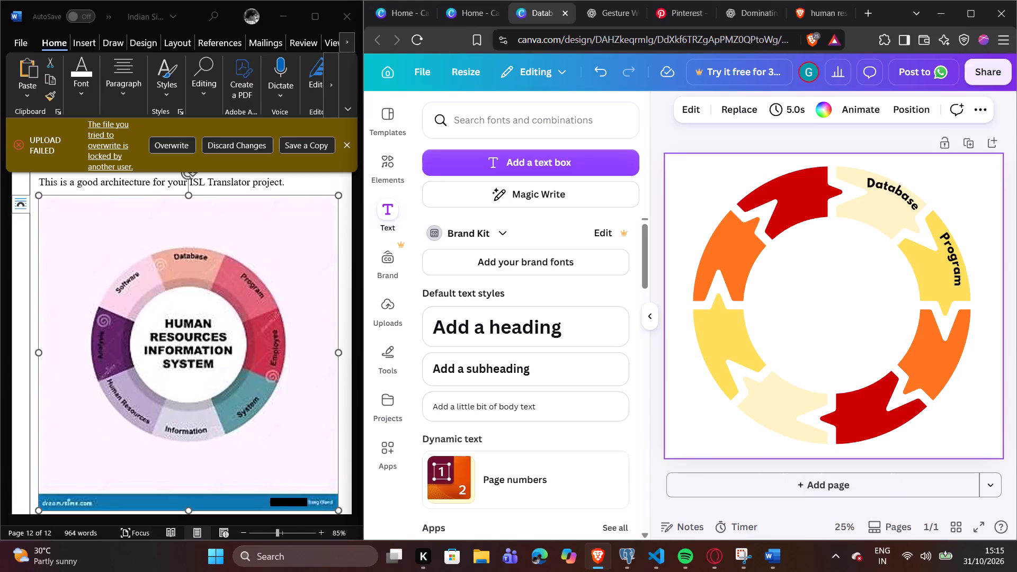
Duplicate the Program label, place the copy on the orange arrow segment just below it and rotate it clockwise to follow the ring.
{"action": "left_click", "coordinate": [949, 248]}
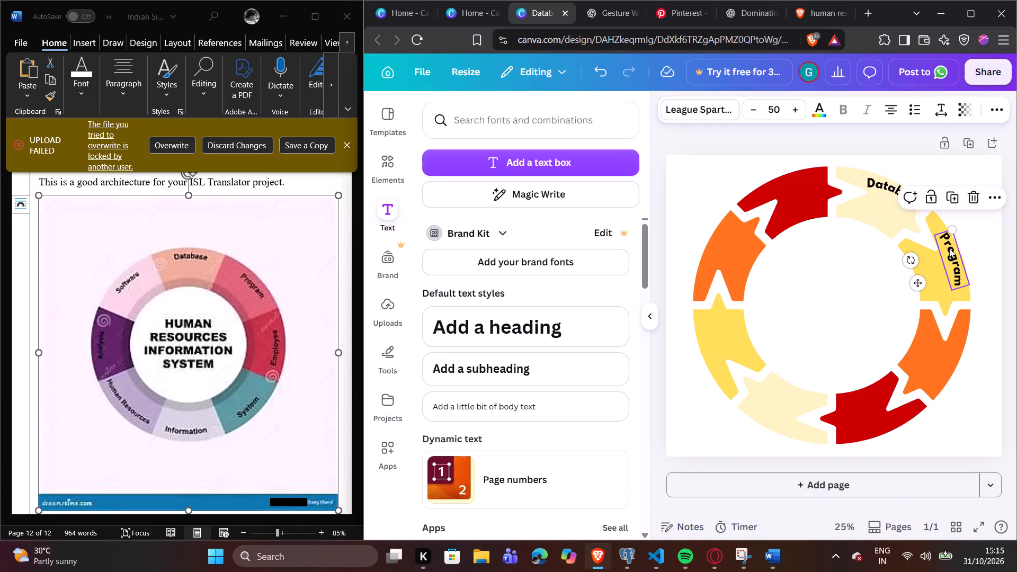
{"action": "left_click", "coordinate": [958, 195]}
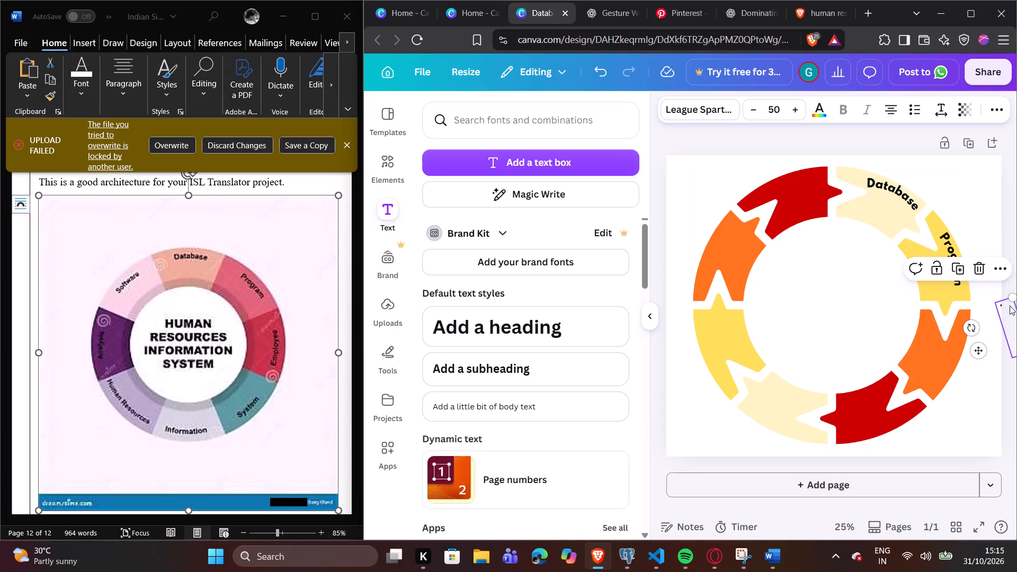
{"action": "left_click_drag", "start_coordinate": [1008, 306], "coordinate": [939, 331]}
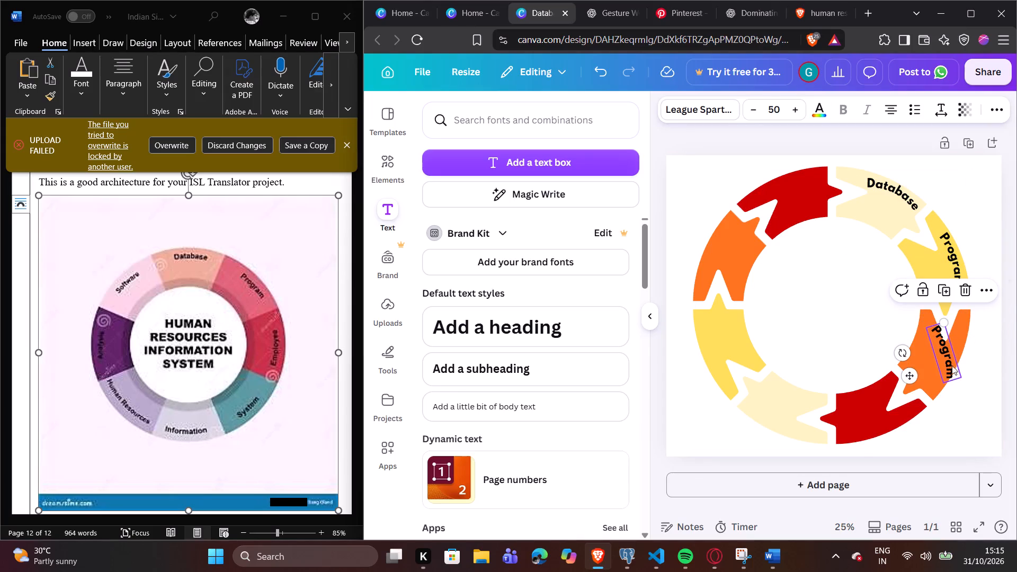
{"action": "left_click_drag", "start_coordinate": [904, 355], "coordinate": [885, 302]}
{"action": "left_click_drag", "start_coordinate": [938, 362], "coordinate": [941, 370]}
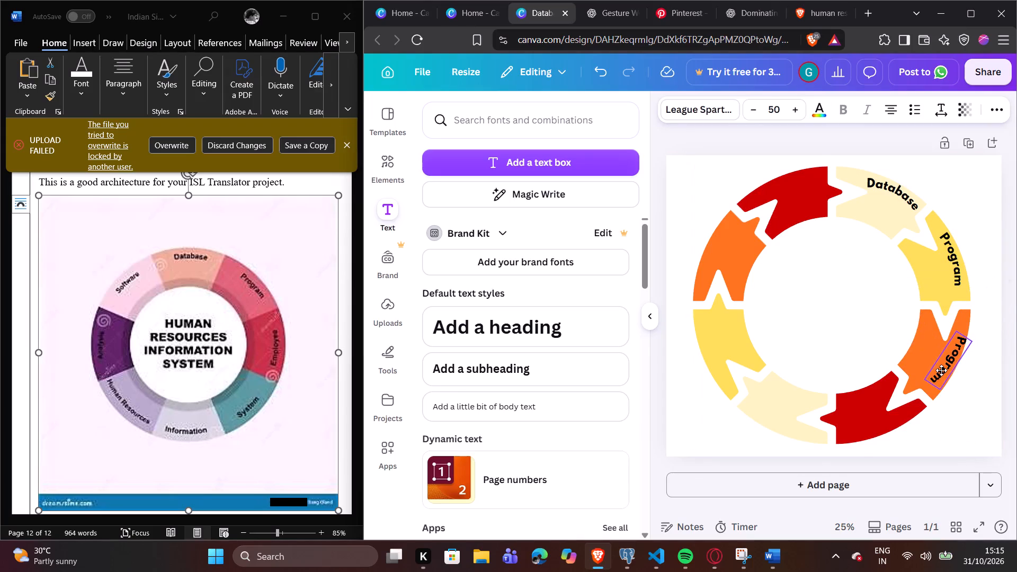
{"action": "left_click_drag", "start_coordinate": [941, 370], "coordinate": [941, 368]}
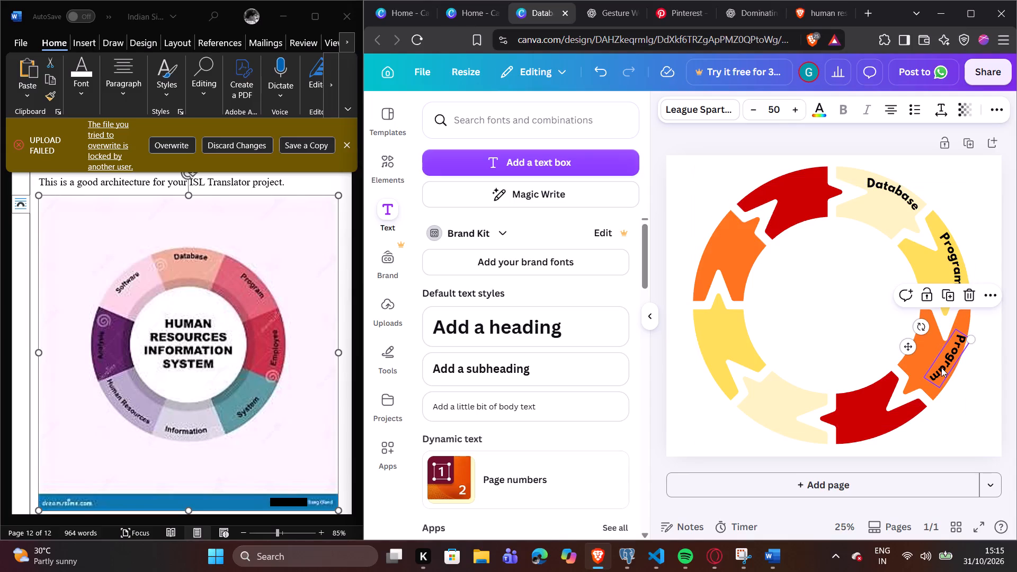
Open the text of the duplicated Program label on the orange segment for editing.
{"action": "double_click", "coordinate": [942, 365]}
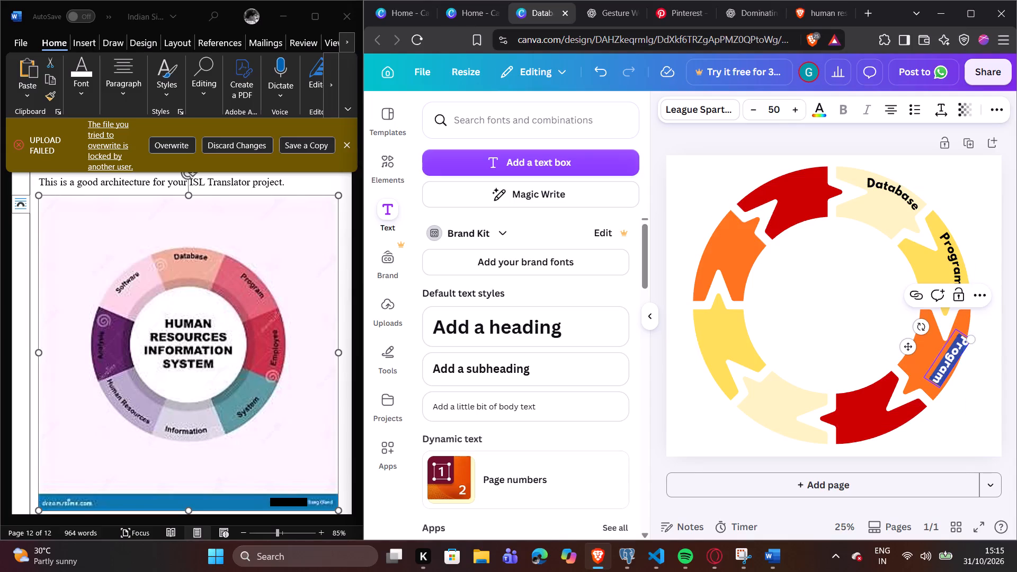
Replace the text of the Program copy on the orange segment below with "Empoyee".
{"action": "key", "text": "shift+e"}
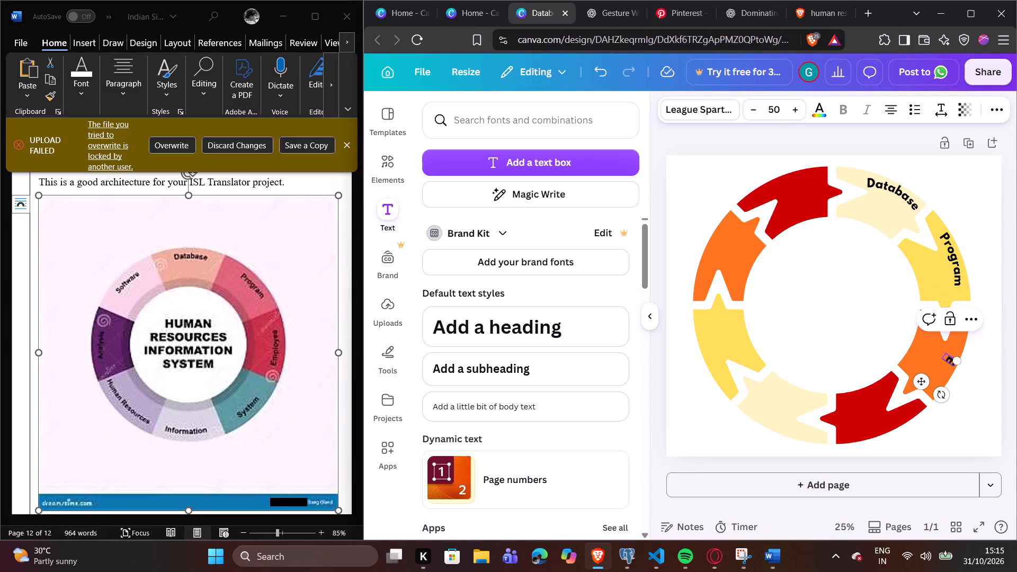
{"action": "key", "text": "m"}
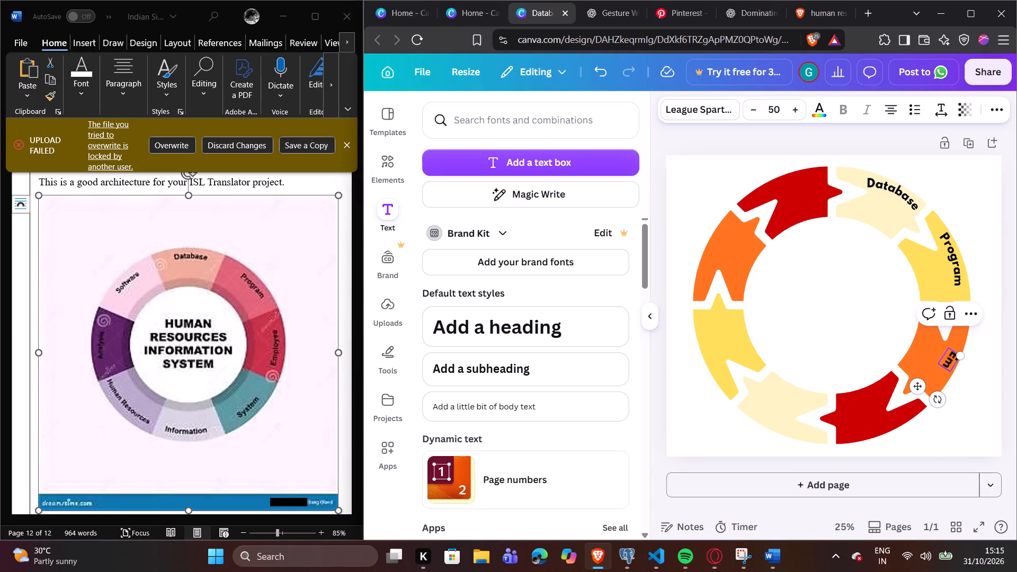
{"action": "key", "text": "p"}
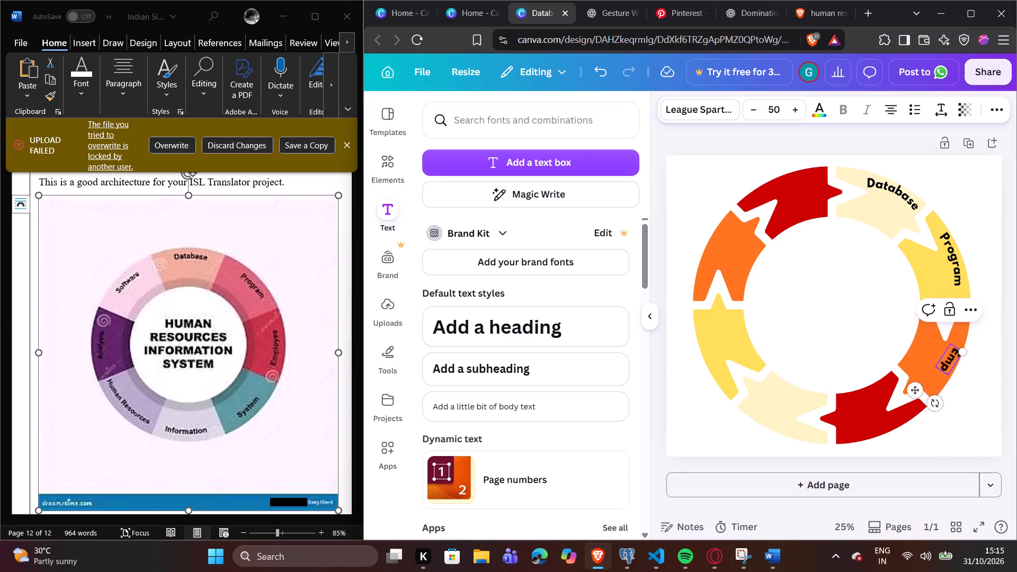
{"action": "type", "text": "oyee"}
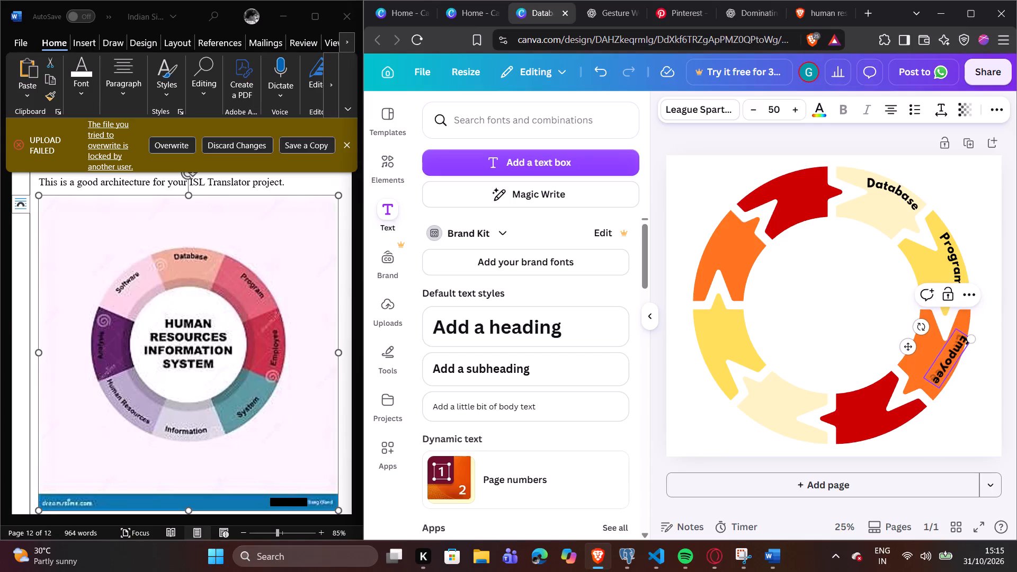
Rotate the Empoyee label around so that it reads upward along the orange segment.
{"action": "left_click_drag", "start_coordinate": [923, 328], "coordinate": [972, 337]}
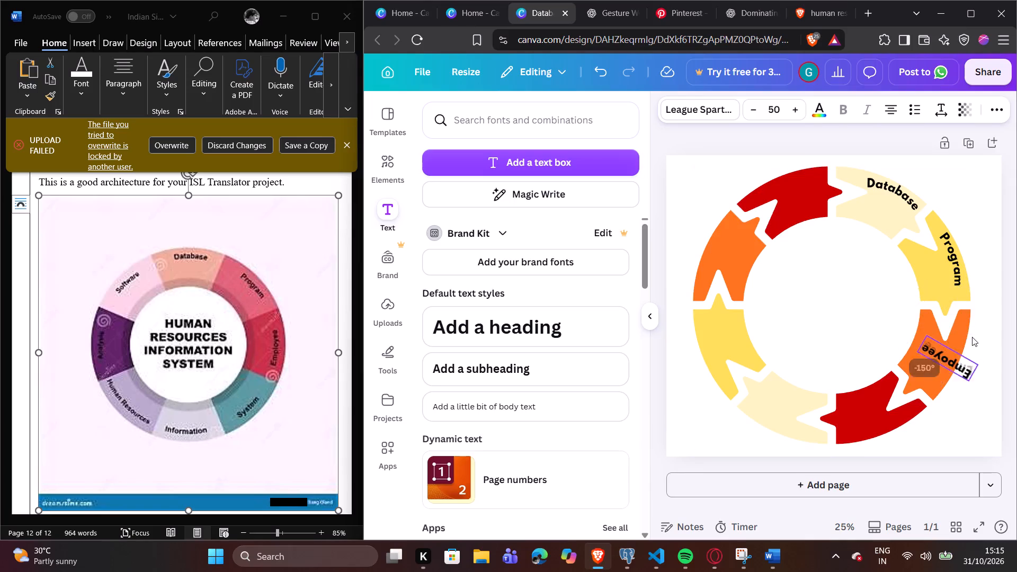
{"action": "left_click_drag", "start_coordinate": [972, 337], "coordinate": [984, 408]}
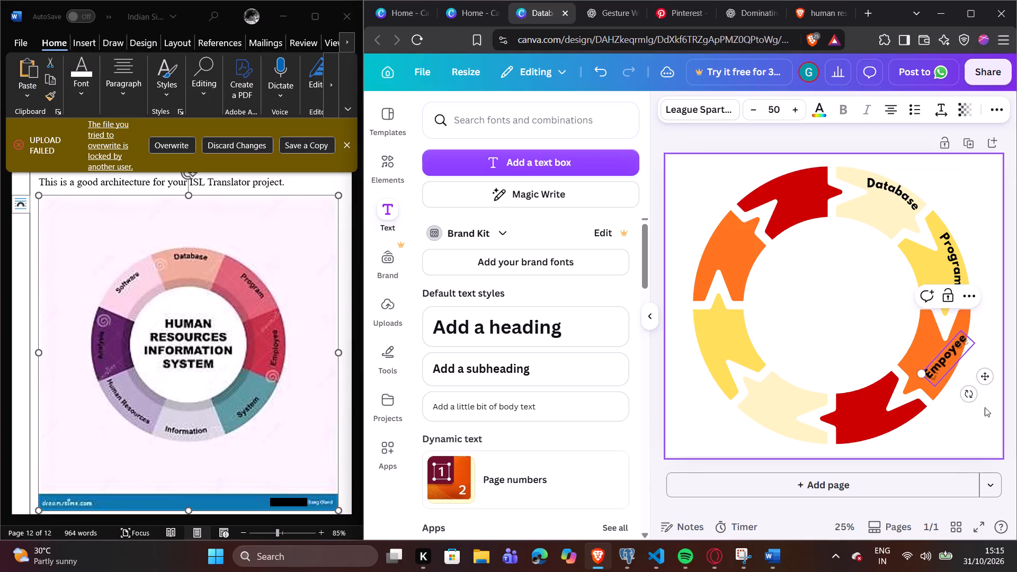
{"action": "left_click", "coordinate": [986, 403]}
Set the Empoyee label's Curve effect to -19 so that the text bends the opposite way.
{"action": "left_click", "coordinate": [949, 361]}
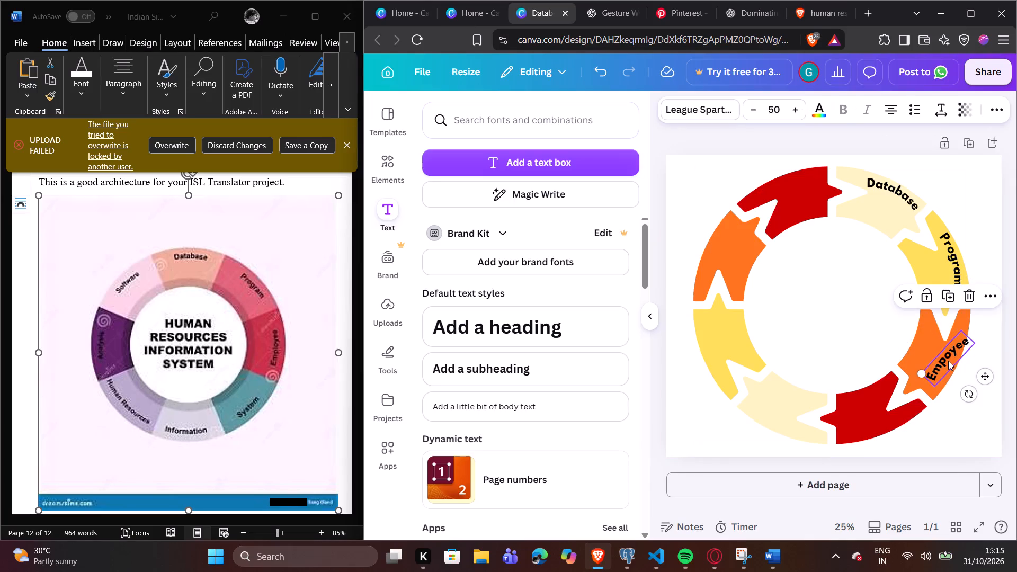
{"action": "double_click", "coordinate": [939, 369]}
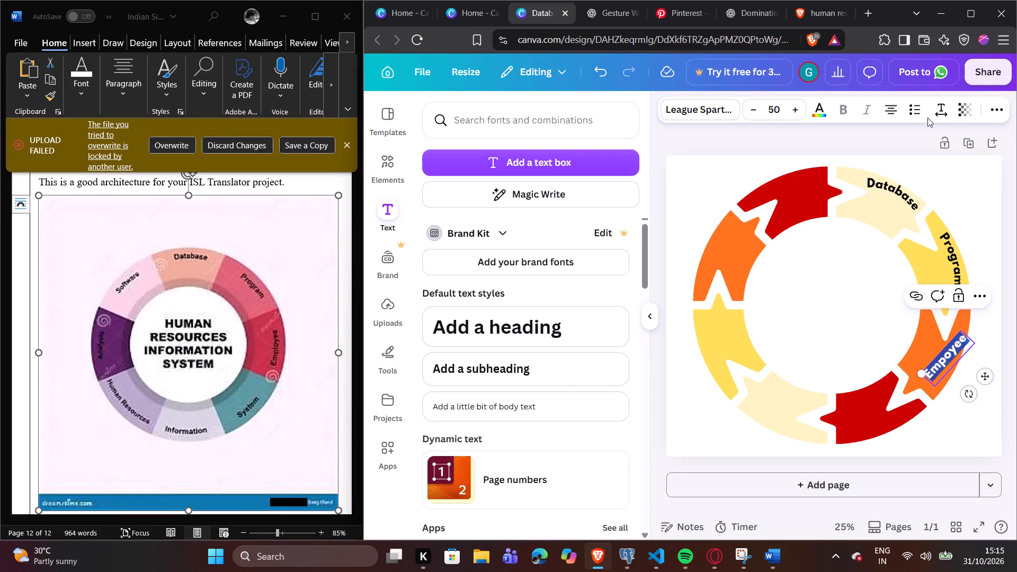
{"action": "left_click", "coordinate": [987, 111]}
{"action": "left_click", "coordinate": [852, 141]}
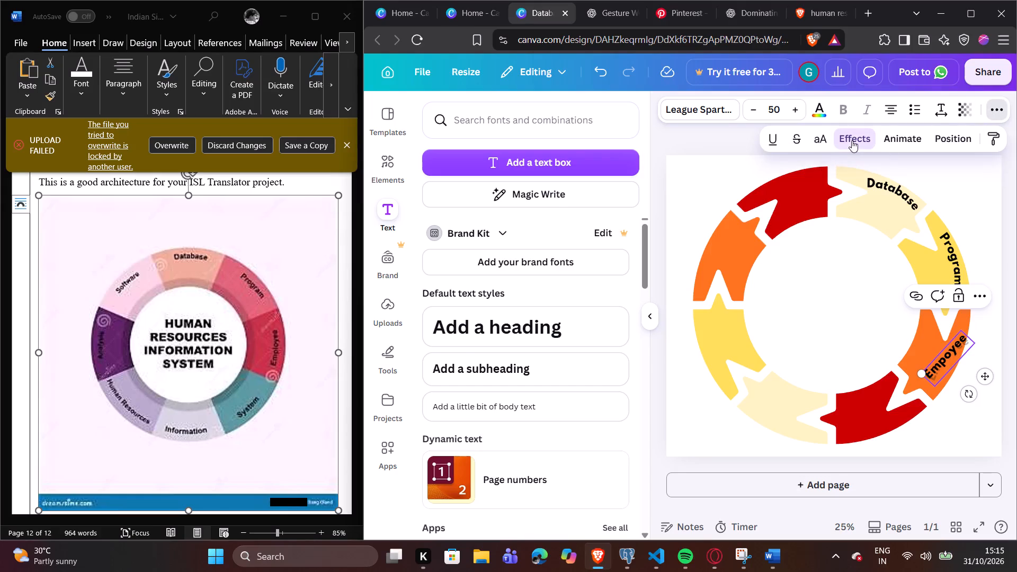
{"action": "scroll", "coordinate": [485, 293], "scroll_direction": "up", "scroll_amount": 2}
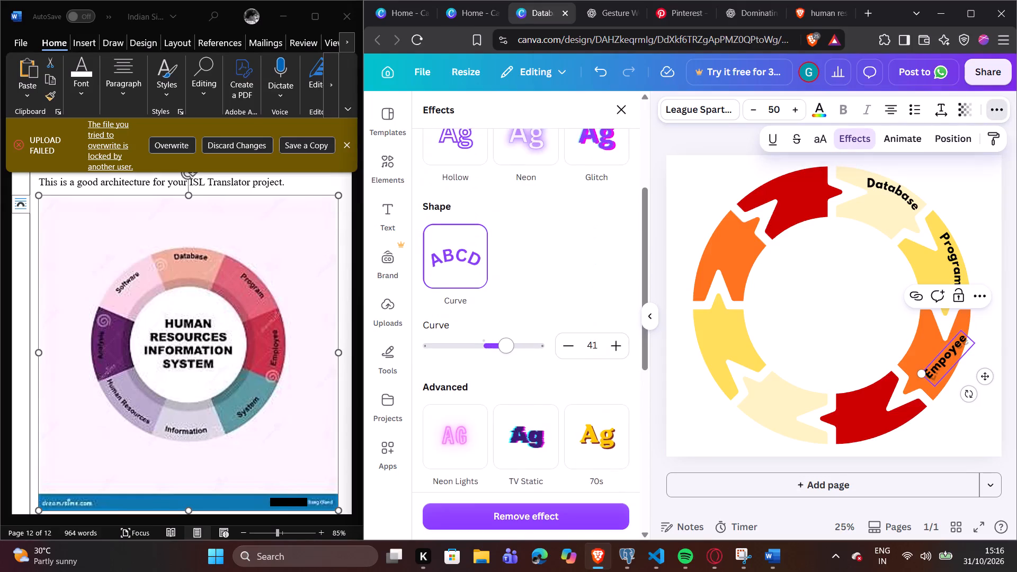
{"action": "left_click_drag", "start_coordinate": [506, 341], "coordinate": [474, 334]}
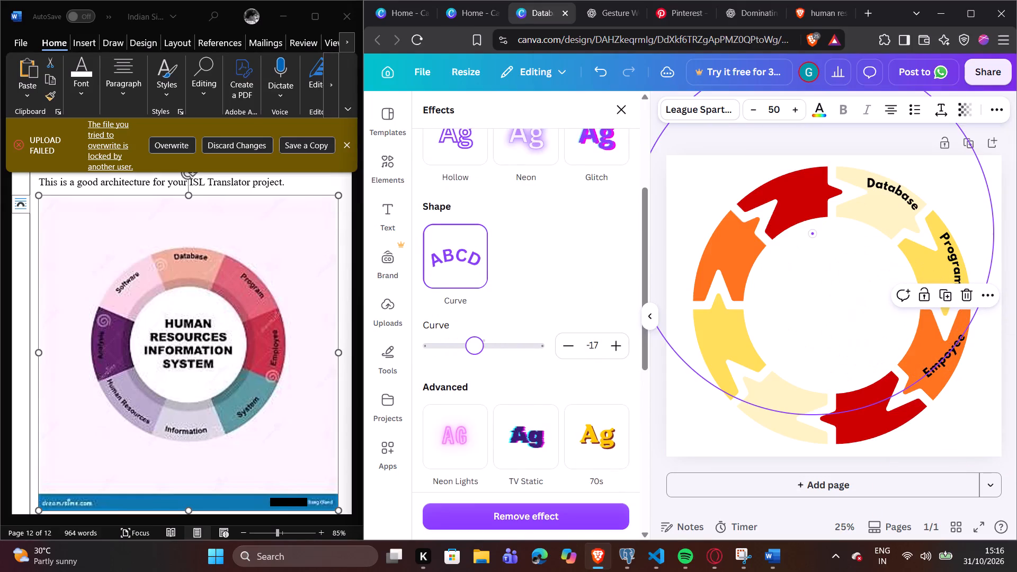
{"action": "left_click_drag", "start_coordinate": [474, 334], "coordinate": [473, 334]}
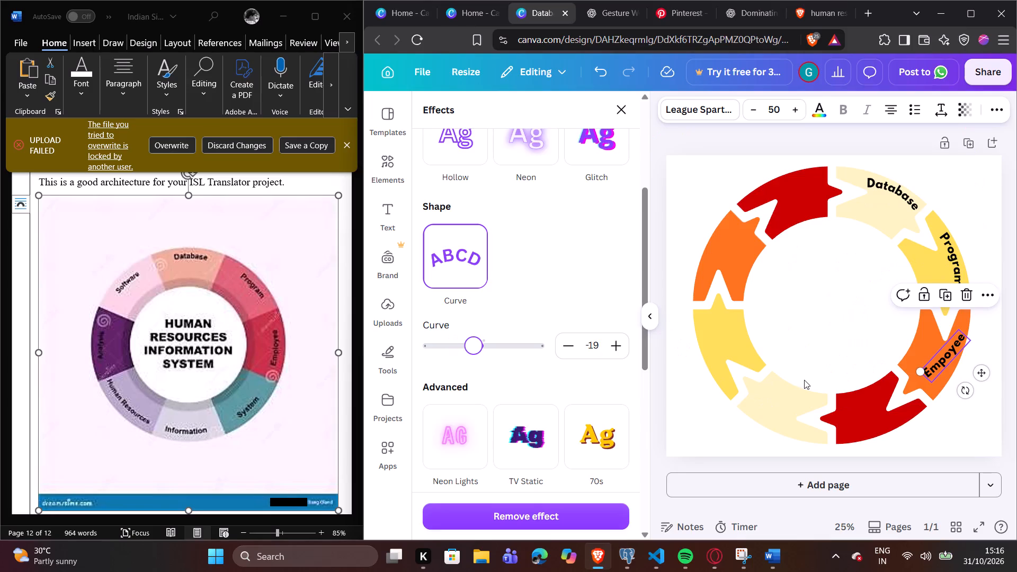
{"action": "left_click", "coordinate": [961, 415]}
Nudge the Empoyee label on the orange segment and rotate it more steeply, to about -61°.
{"action": "left_click", "coordinate": [941, 364]}
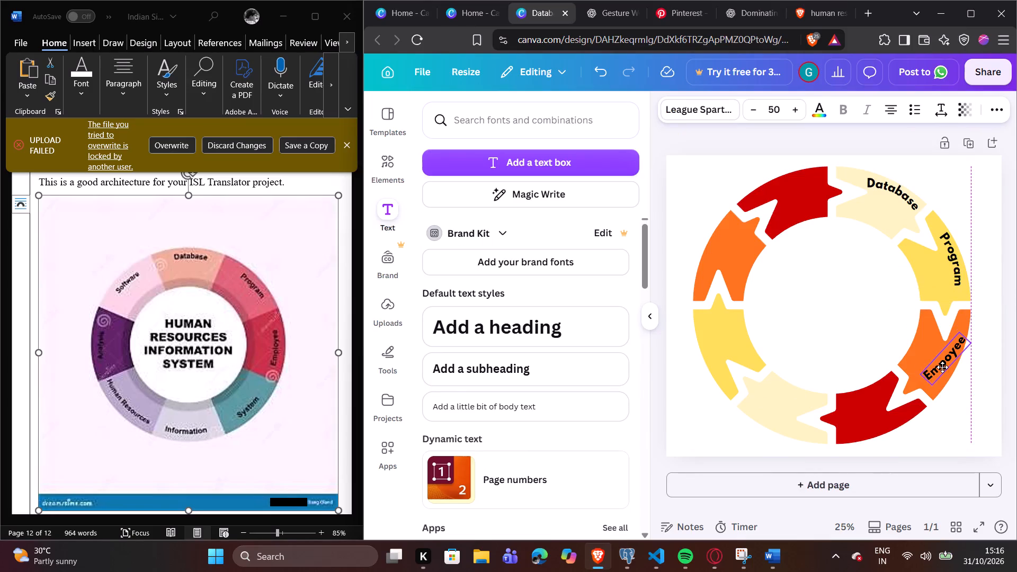
{"action": "left_click_drag", "start_coordinate": [964, 392], "coordinate": [966, 384]}
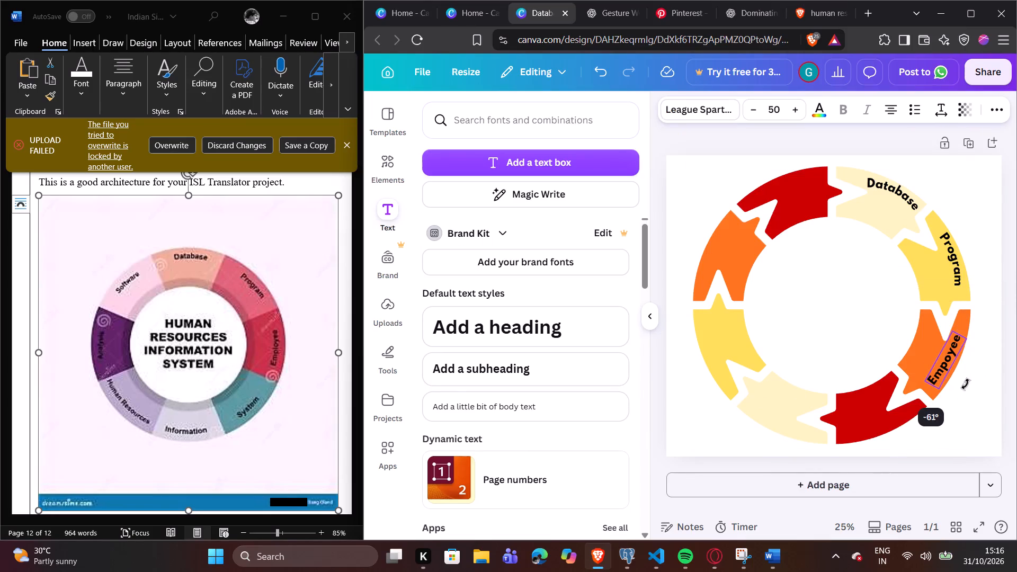
{"action": "left_click_drag", "start_coordinate": [966, 384], "coordinate": [964, 385]}
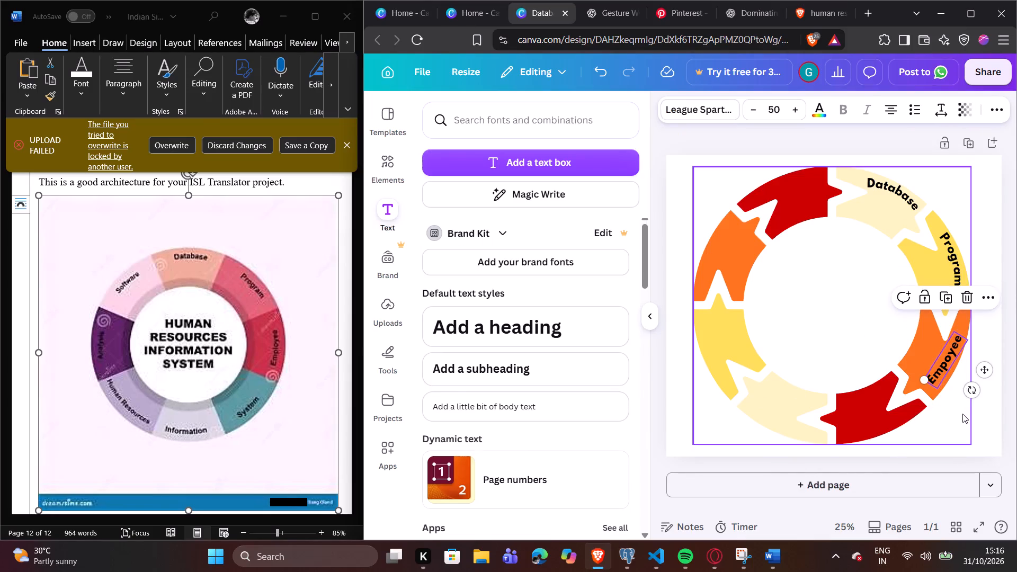
{"action": "left_click", "coordinate": [962, 414]}
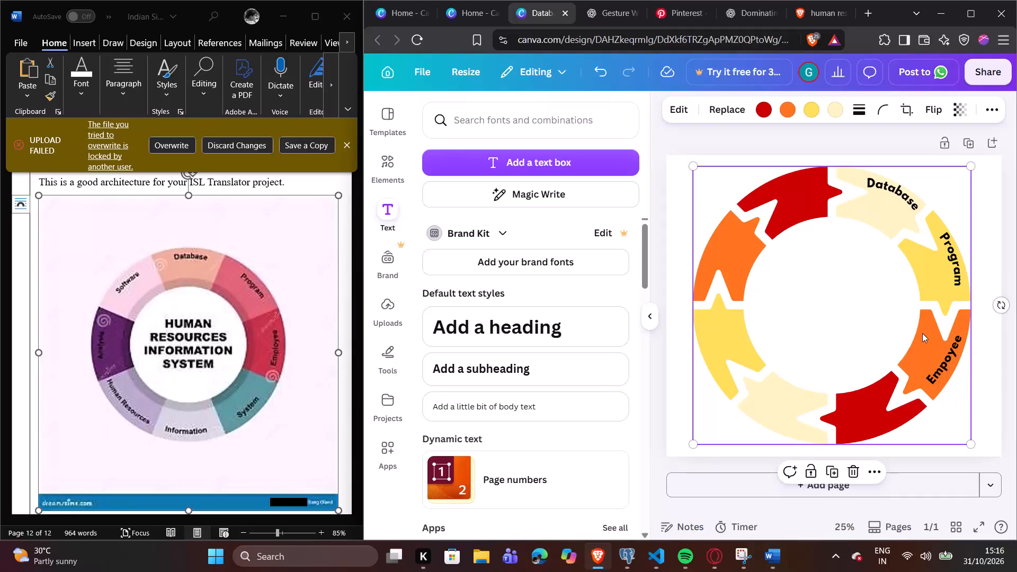
Duplicate the Empoyee label onto the red segment below and rotate the copy to follow that segment's arc.
{"action": "left_click", "coordinate": [939, 367]}
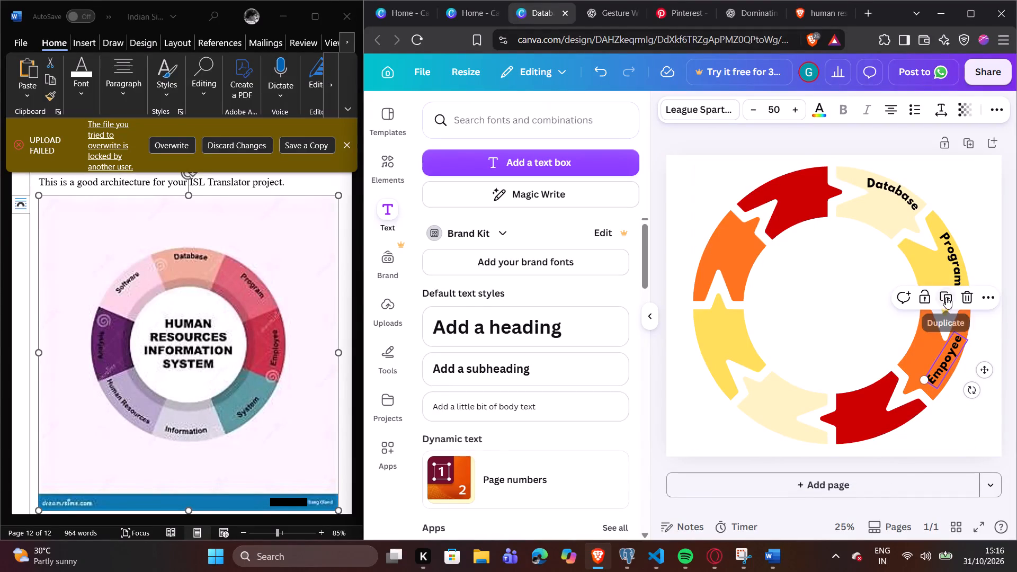
{"action": "left_click", "coordinate": [946, 297]}
{"action": "left_click_drag", "start_coordinate": [947, 440], "coordinate": [902, 391]}
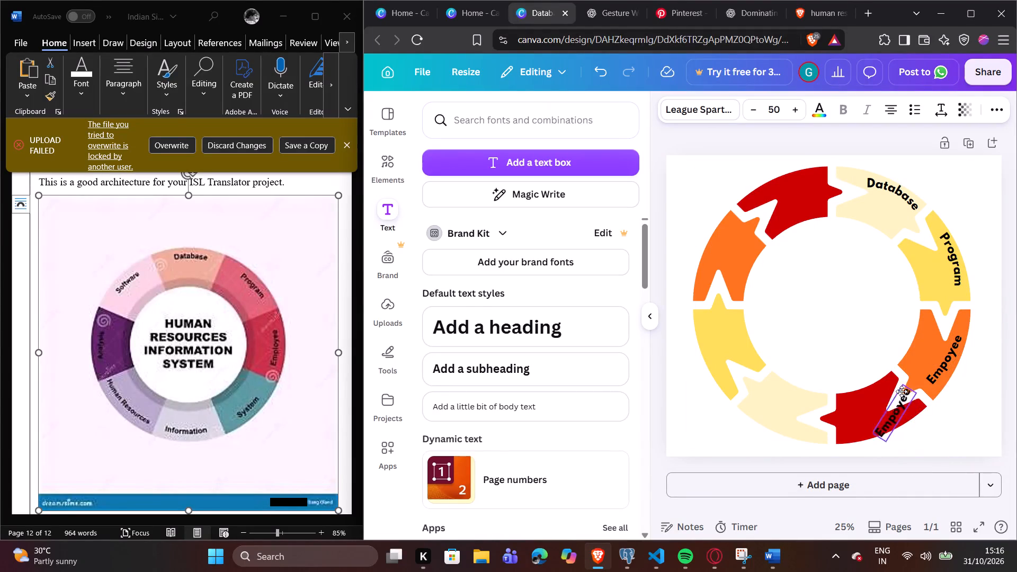
{"action": "left_click_drag", "start_coordinate": [902, 391], "coordinate": [889, 397]}
{"action": "left_click_drag", "start_coordinate": [911, 446], "coordinate": [900, 435]}
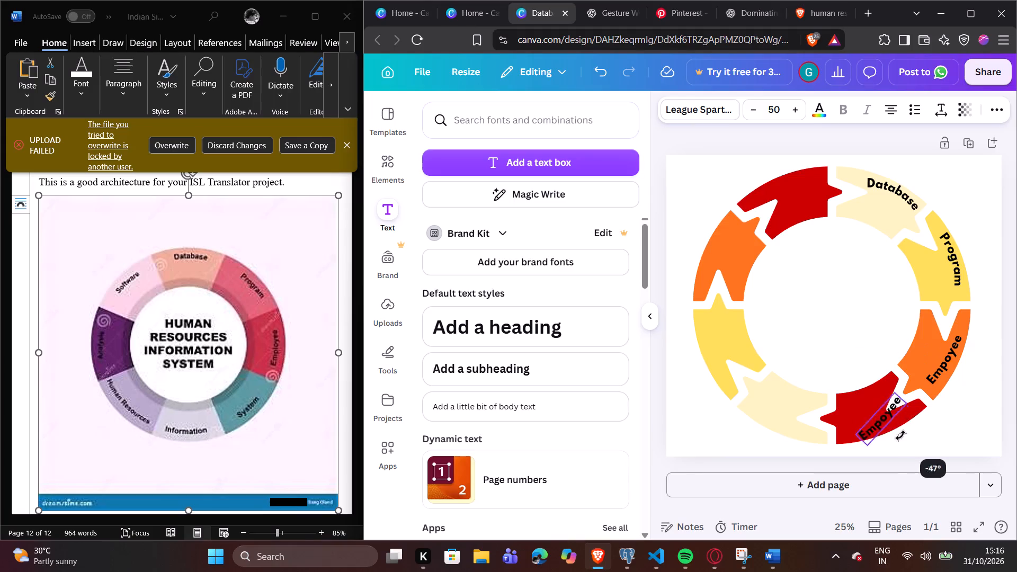
{"action": "left_click_drag", "start_coordinate": [900, 435], "coordinate": [888, 434]}
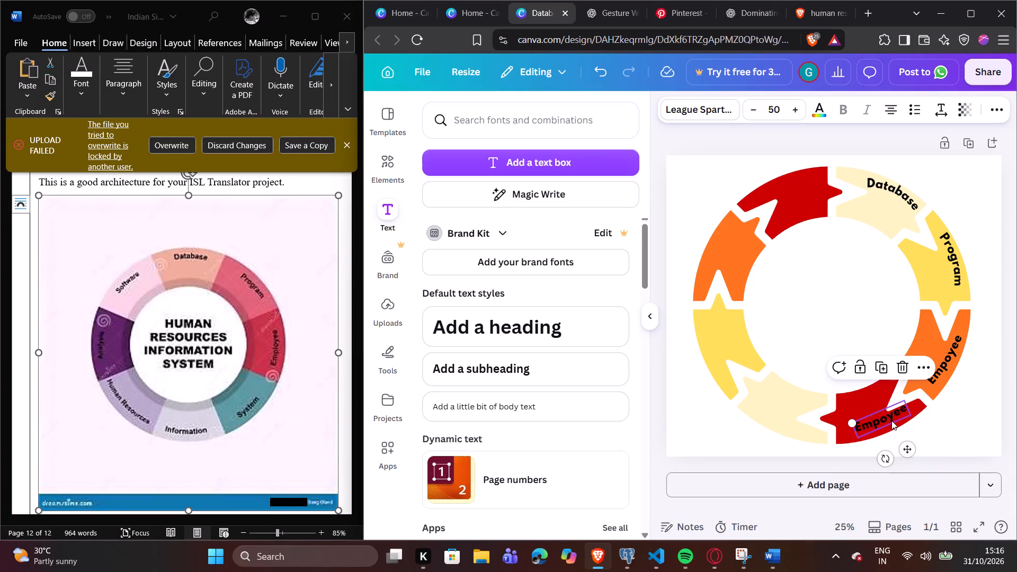
{"action": "left_click", "coordinate": [896, 408]}
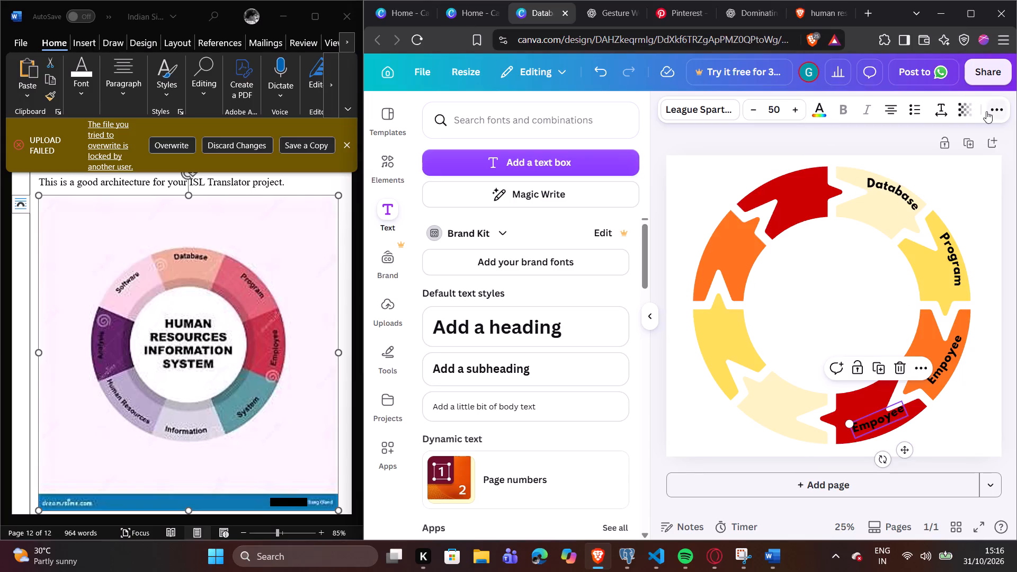
Set the Curve effect of the Empoyee copy on the red segment to -33 and nudge the label into place.
{"action": "double_click", "coordinate": [879, 420]}
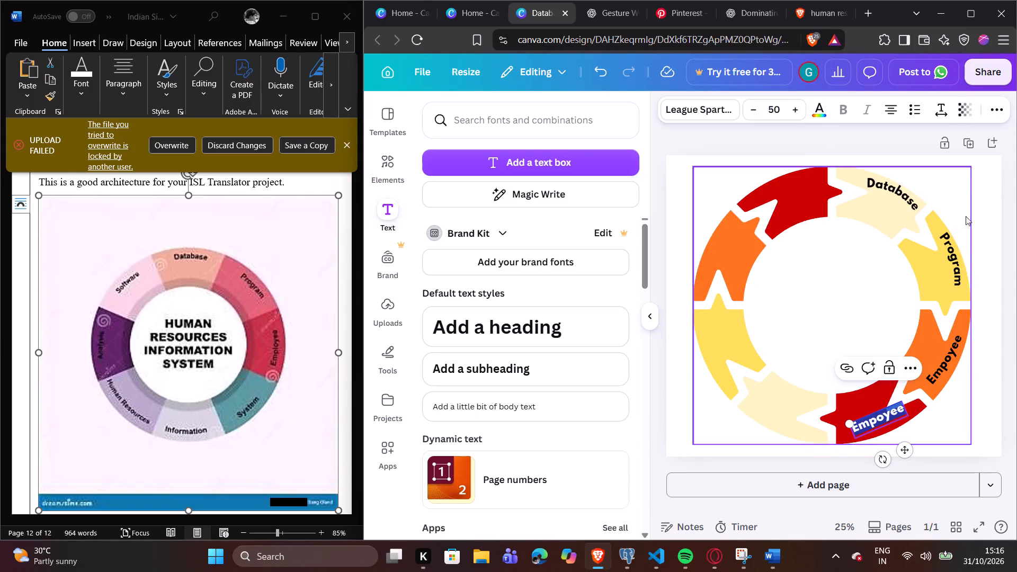
{"action": "left_click", "coordinate": [1002, 111]}
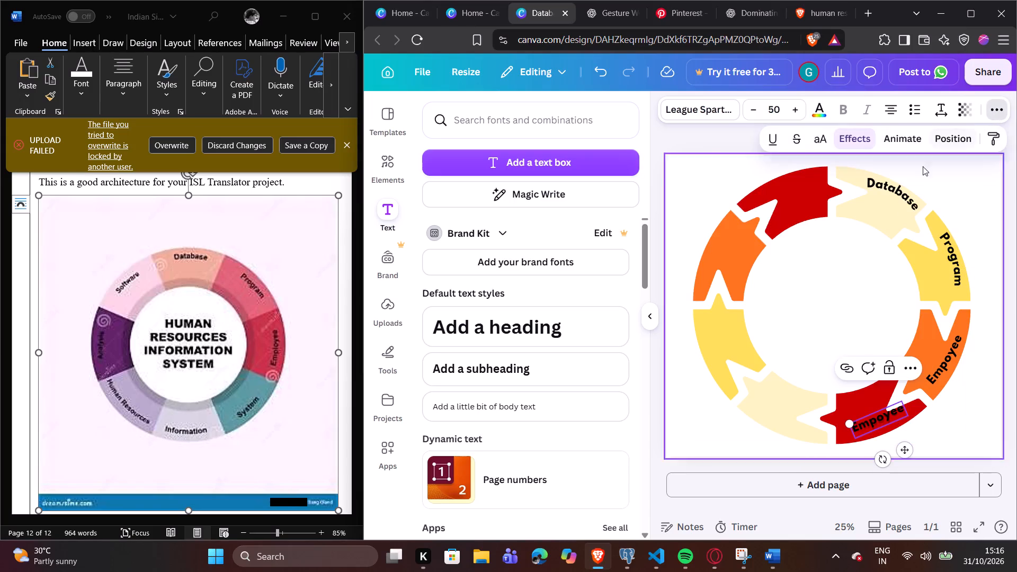
{"action": "left_click", "coordinate": [853, 133]}
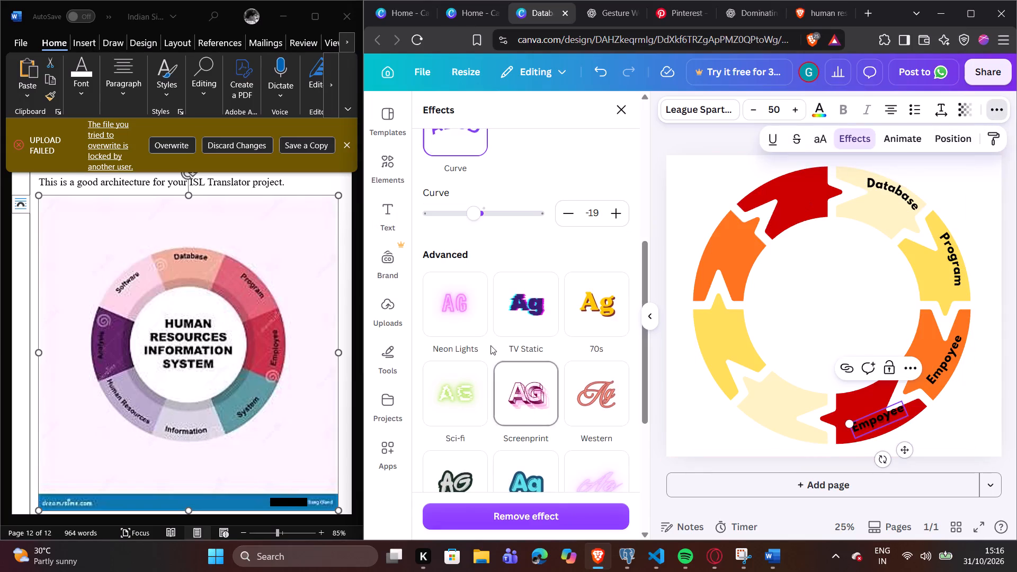
{"action": "scroll", "coordinate": [477, 310], "scroll_direction": "up", "scroll_amount": 1}
{"action": "left_click_drag", "start_coordinate": [475, 285], "coordinate": [468, 283]}
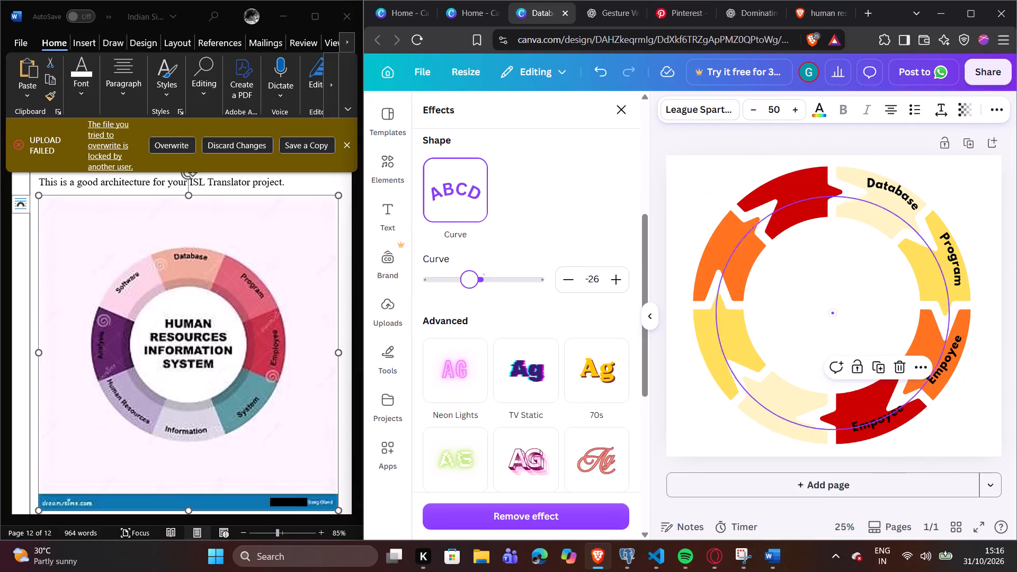
{"action": "left_click_drag", "start_coordinate": [468, 283], "coordinate": [465, 282]}
{"action": "left_click", "coordinate": [915, 435]}
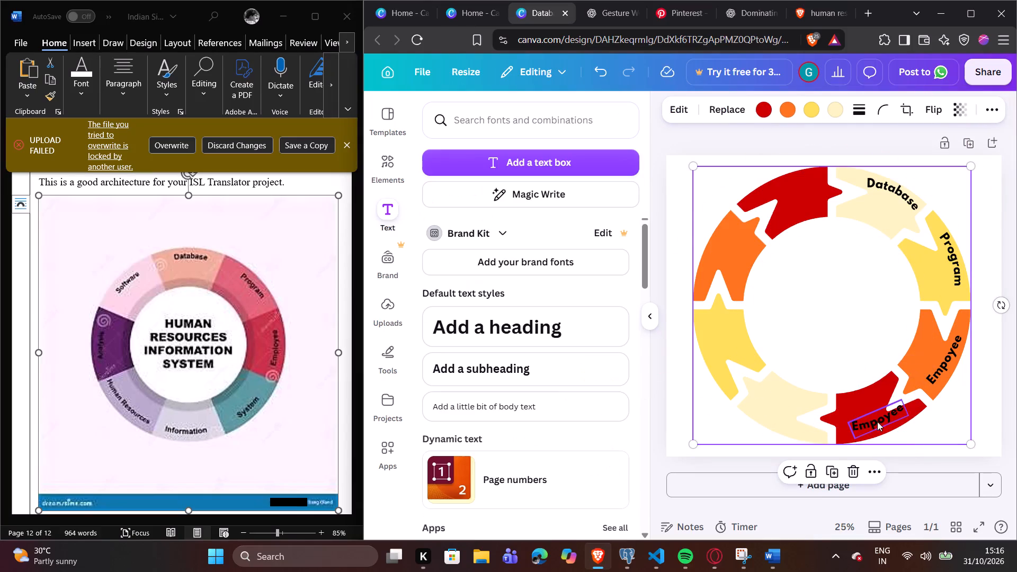
{"action": "left_click", "coordinate": [876, 421]}
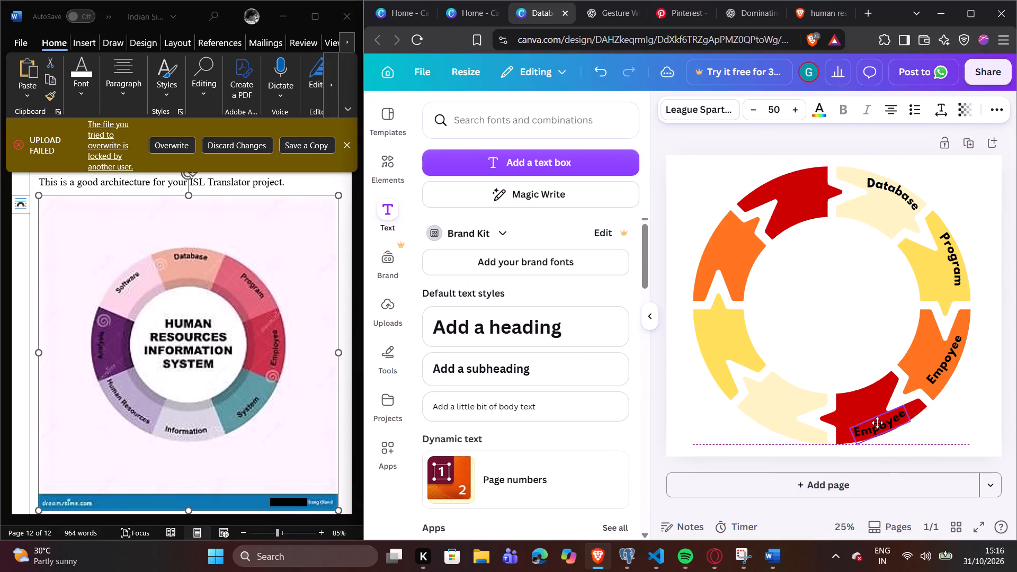
{"action": "left_click", "coordinate": [918, 427]}
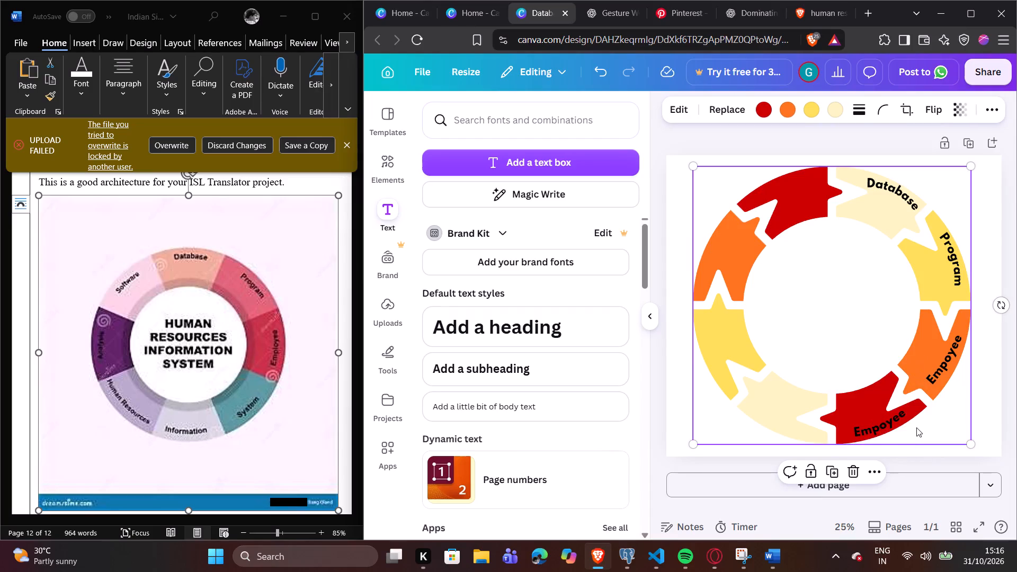
Replace the text of the Empoyee copy on the red segment with "System".
{"action": "double_click", "coordinate": [889, 422]}
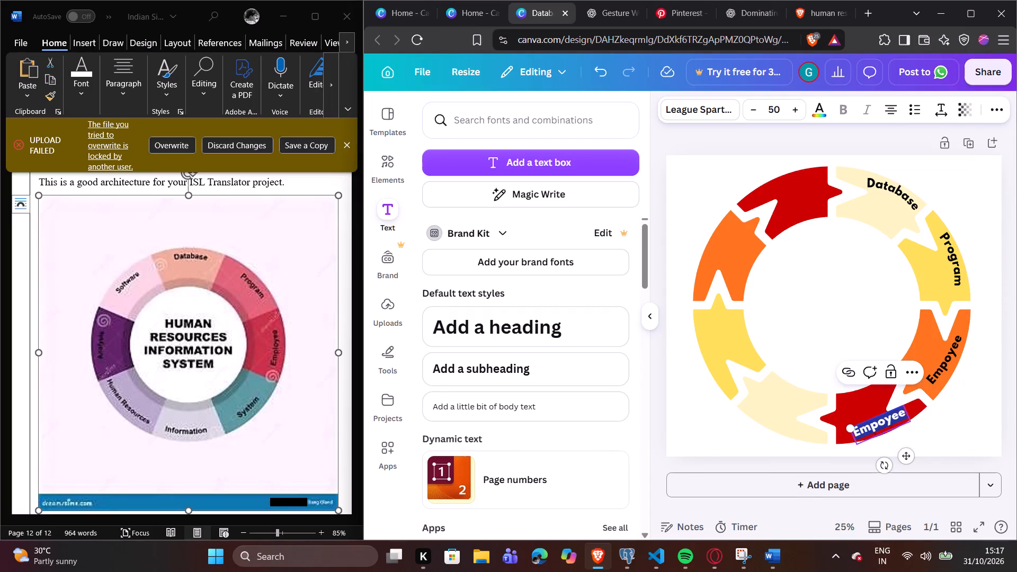
{"action": "type", "text": "Syste"}
{"action": "key", "text": "m"}
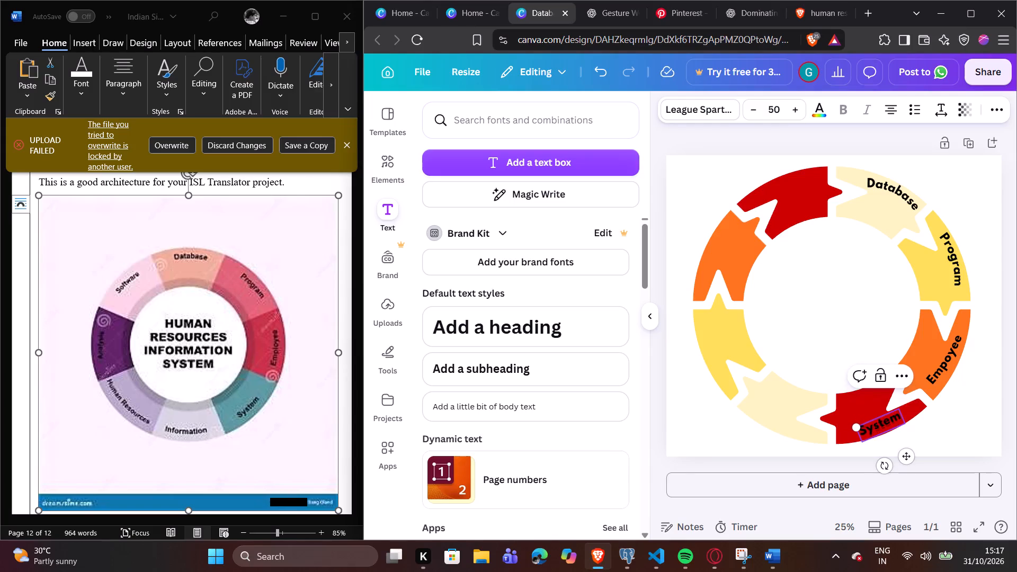
{"action": "left_click", "coordinate": [795, 316]}
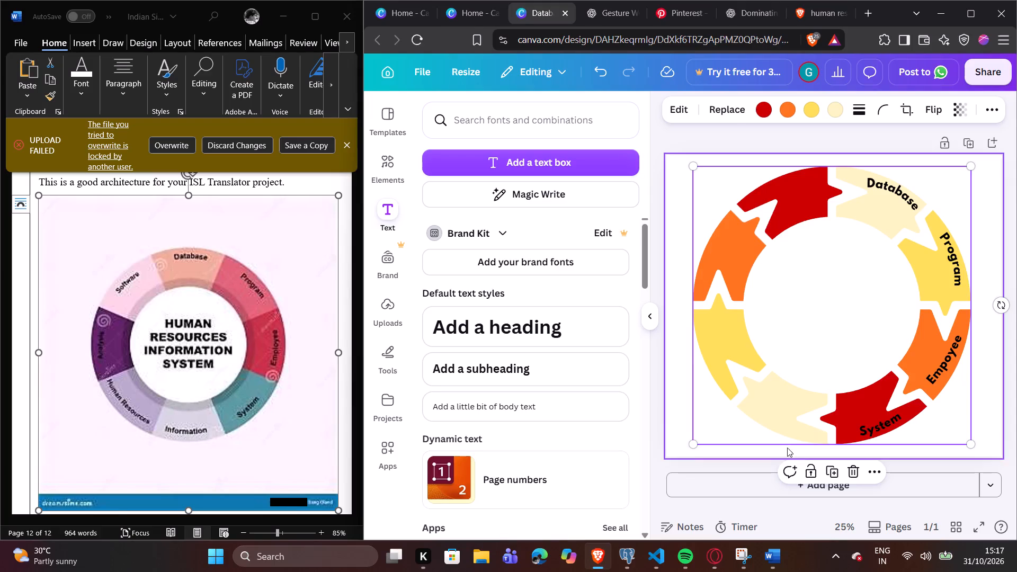
Duplicate the System label onto the lower cream segment and rotate the copy to slope downward along the segment.
{"action": "left_click", "coordinate": [880, 427]}
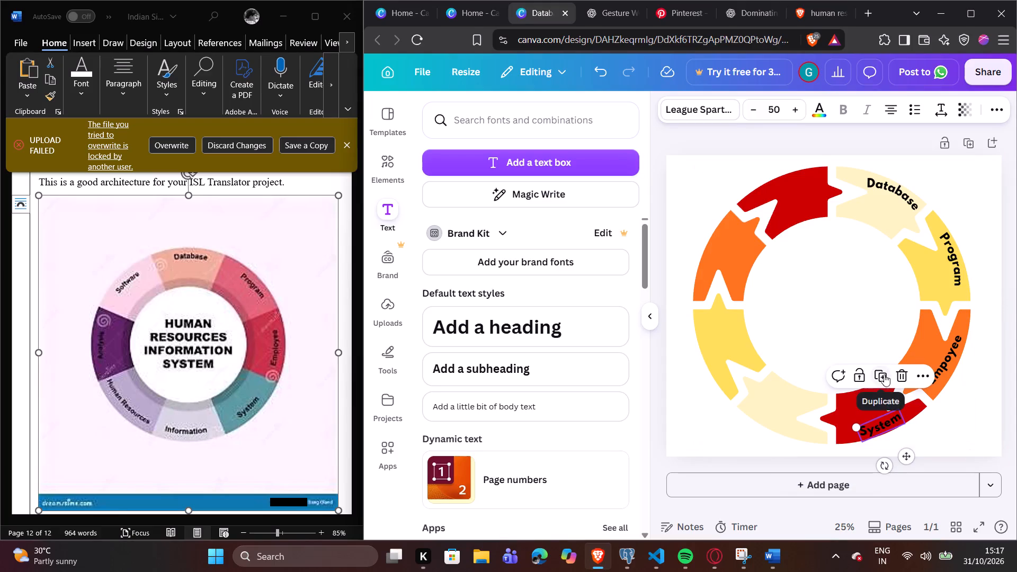
{"action": "left_click", "coordinate": [882, 377]}
{"action": "left_click_drag", "start_coordinate": [882, 424], "coordinate": [776, 406]}
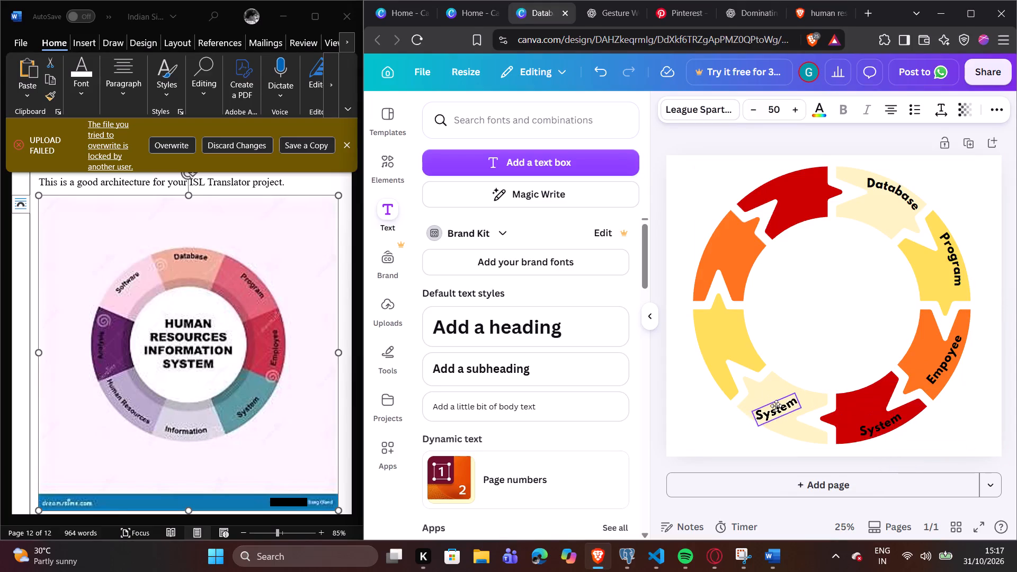
{"action": "left_click_drag", "start_coordinate": [776, 406], "coordinate": [778, 407]}
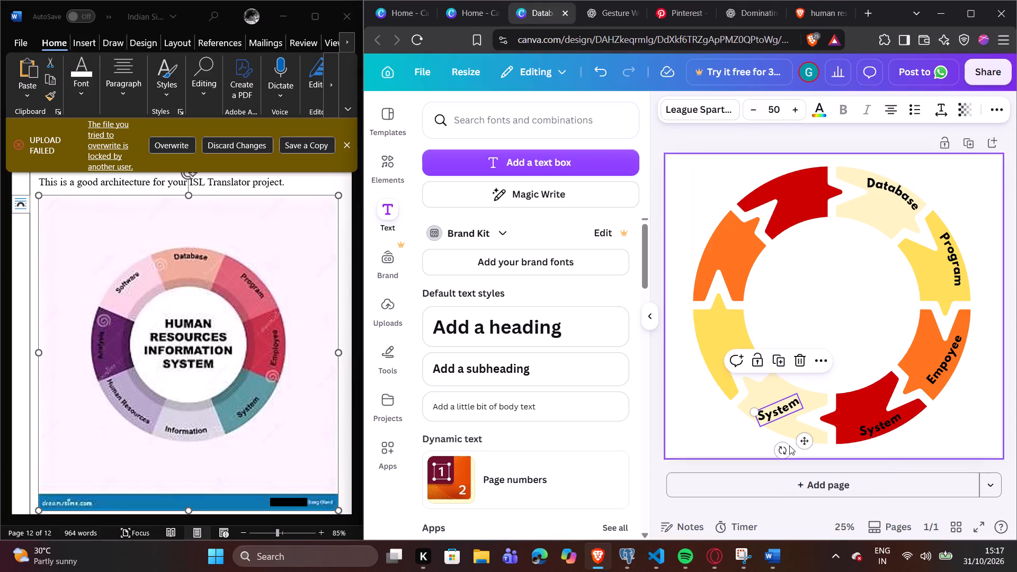
{"action": "left_click_drag", "start_coordinate": [789, 447], "coordinate": [754, 430]}
{"action": "left_click", "coordinate": [754, 430]}
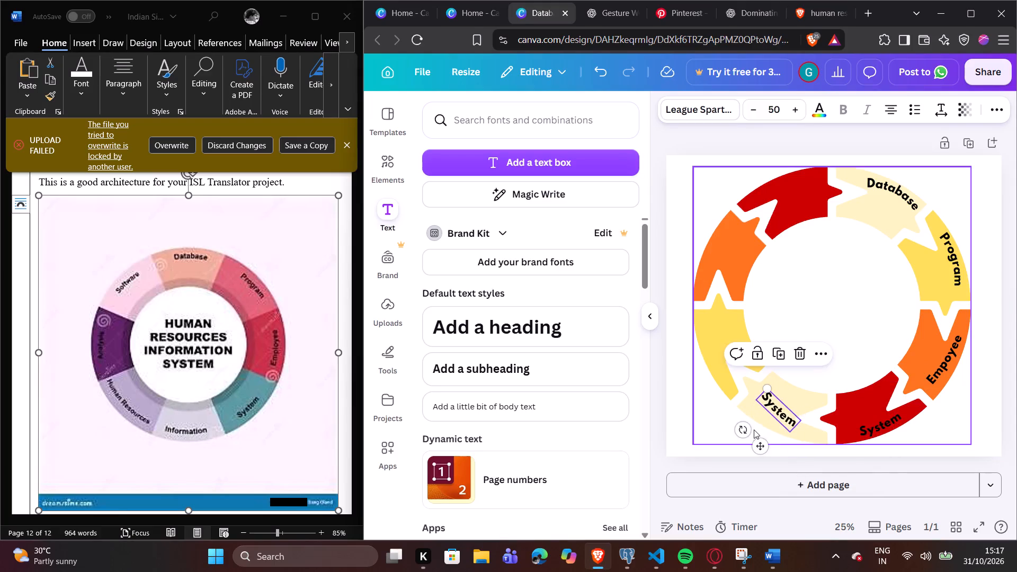
{"action": "left_click_drag", "start_coordinate": [771, 411], "coordinate": [768, 417]}
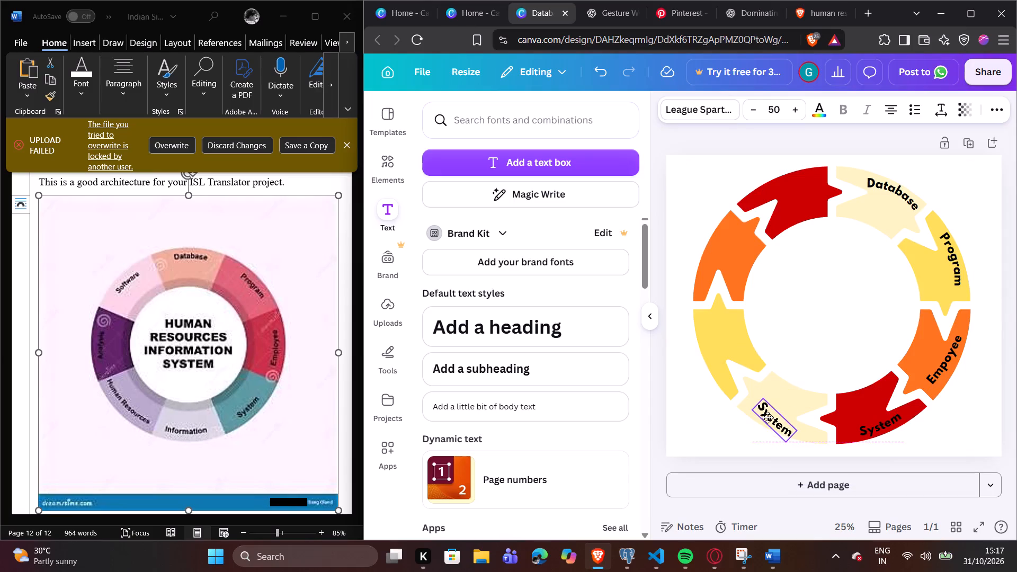
{"action": "left_click_drag", "start_coordinate": [768, 417], "coordinate": [764, 415]}
Replace the text of the System copy on the cream segment with "Information".
{"action": "left_click", "coordinate": [776, 412]}
{"action": "left_click", "coordinate": [776, 412]}
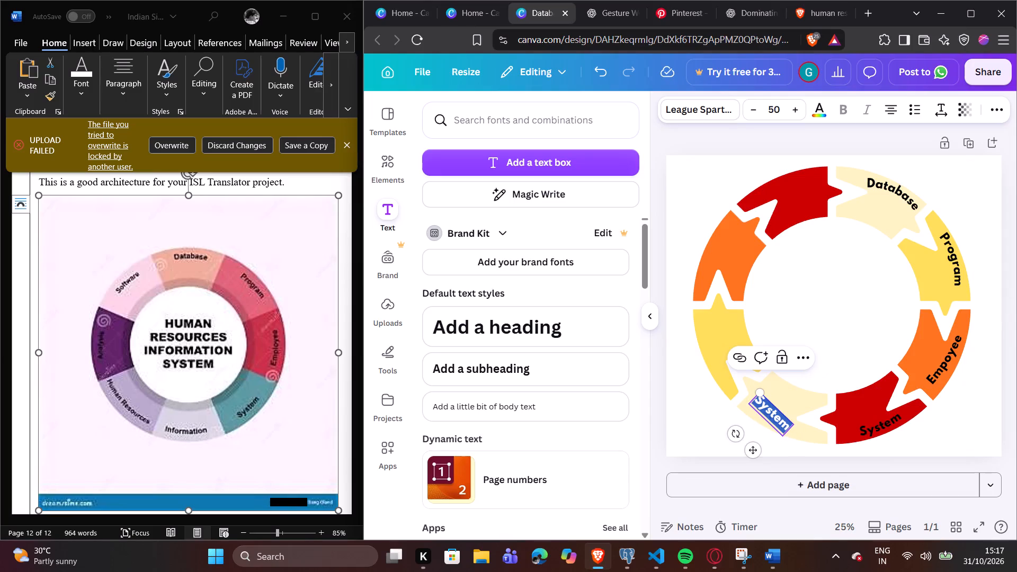
{"action": "type", "text": "In"}
{"action": "type", "text": "forma"}
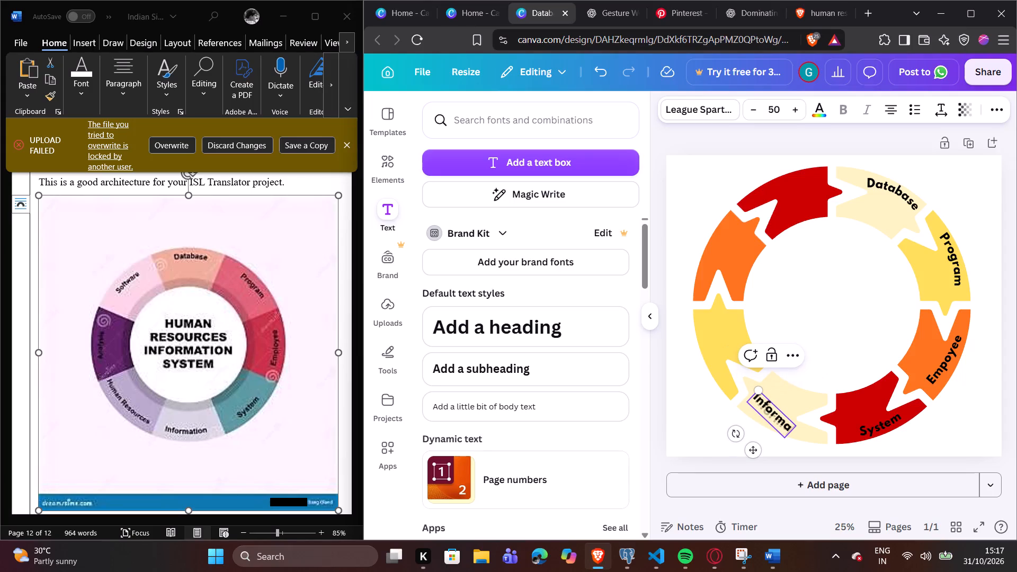
{"action": "type", "text": "tion"}
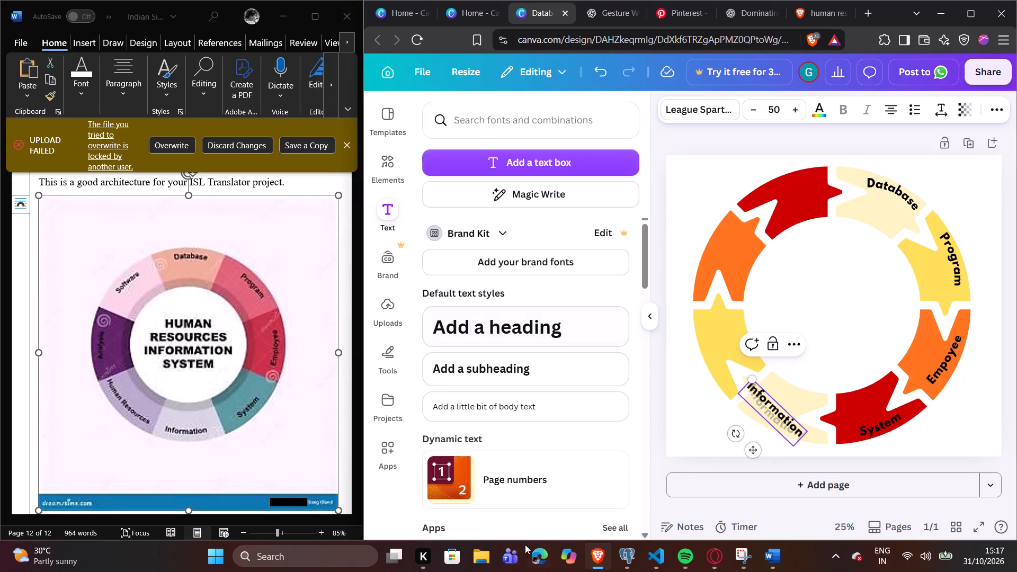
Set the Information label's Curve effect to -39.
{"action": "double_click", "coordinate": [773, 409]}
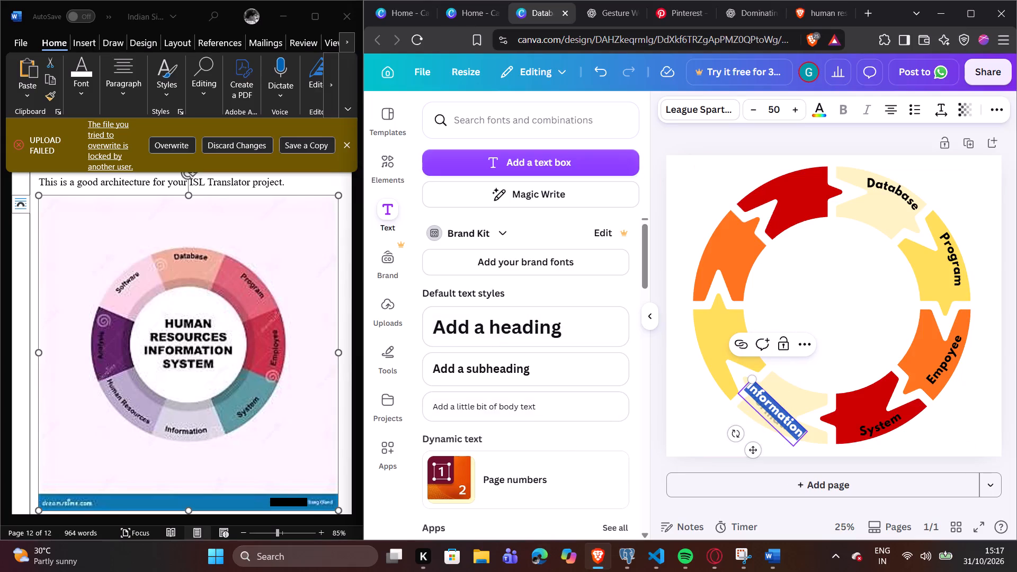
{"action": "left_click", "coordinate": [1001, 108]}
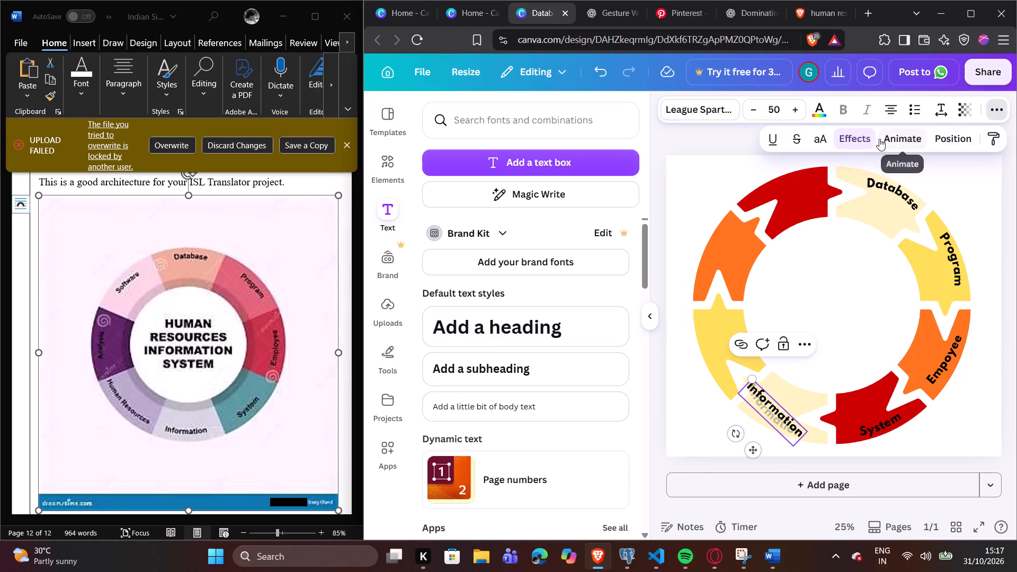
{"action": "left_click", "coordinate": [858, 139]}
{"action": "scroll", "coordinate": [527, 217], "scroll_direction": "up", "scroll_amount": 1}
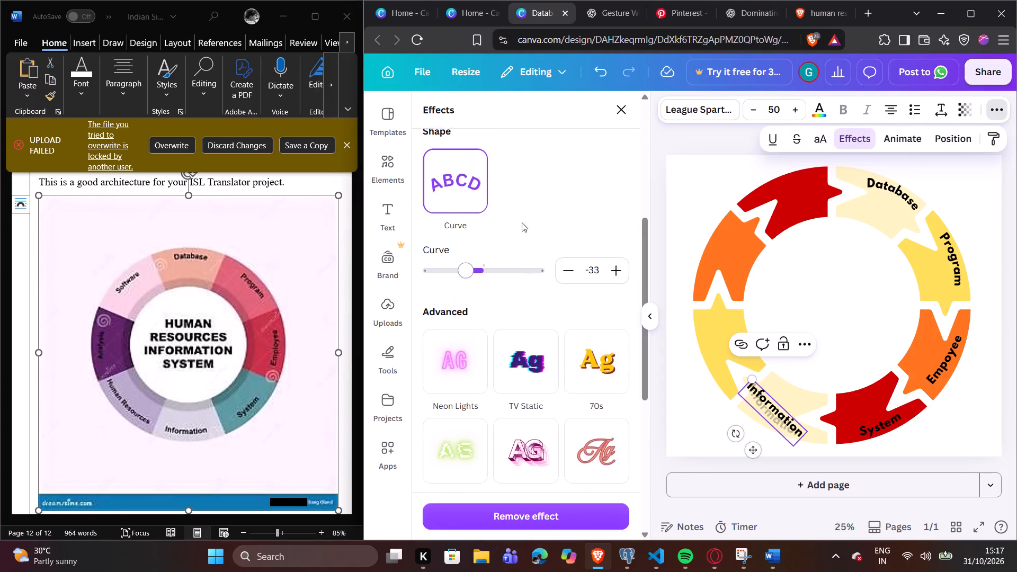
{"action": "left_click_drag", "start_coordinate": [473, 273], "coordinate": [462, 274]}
Move the Information label further into the cream segment and rotate it to a flatter slope along the arc.
{"action": "left_click_drag", "start_coordinate": [765, 402], "coordinate": [770, 406]}
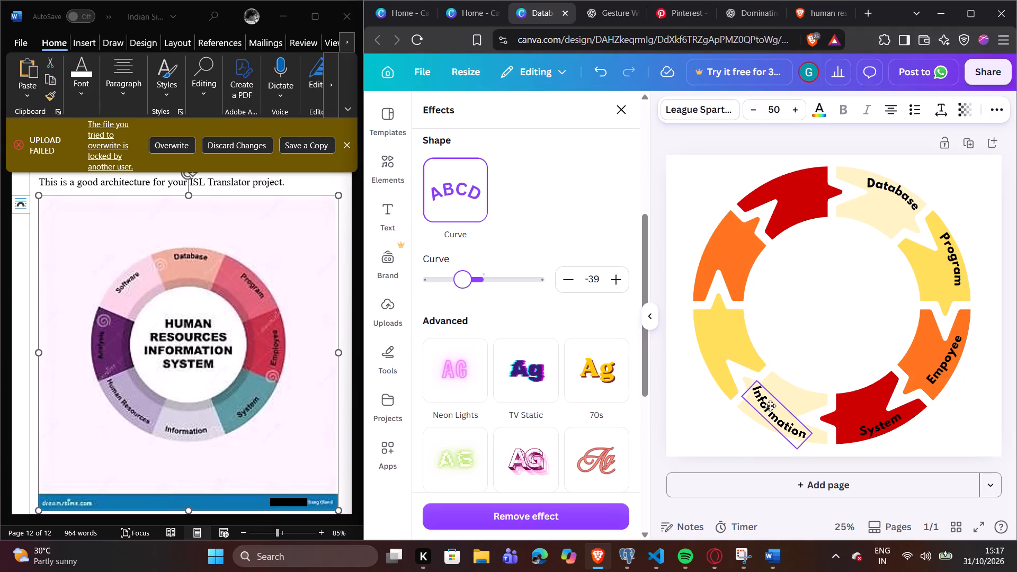
{"action": "left_click_drag", "start_coordinate": [770, 406], "coordinate": [772, 410]}
{"action": "left_click_drag", "start_coordinate": [741, 441], "coordinate": [750, 440]}
{"action": "left_click", "coordinate": [775, 419]}
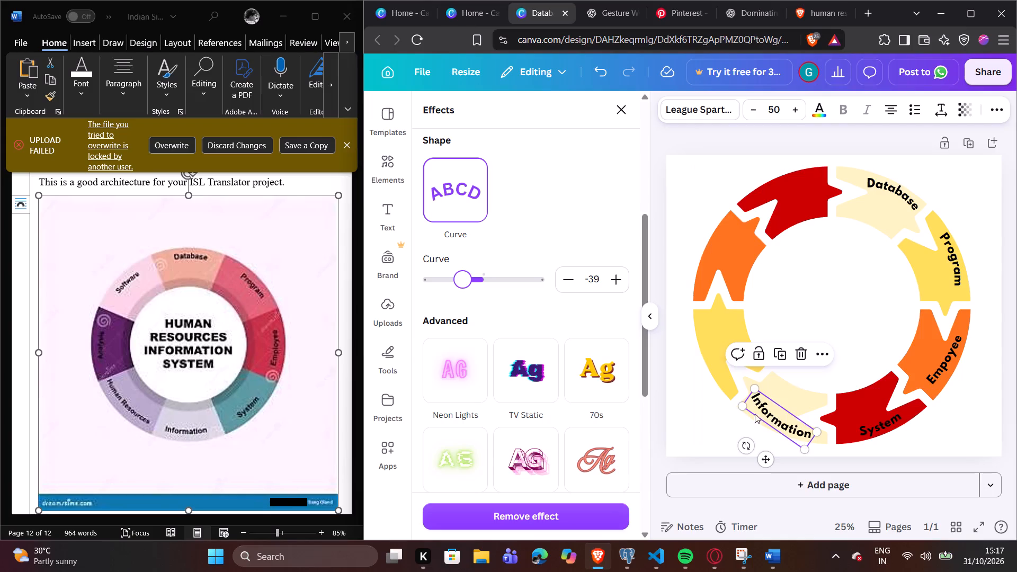
Rotate the Information label to a slightly flatter slope and reduce its Curve effect to -13.
{"action": "left_click_drag", "start_coordinate": [464, 284], "coordinate": [478, 283]}
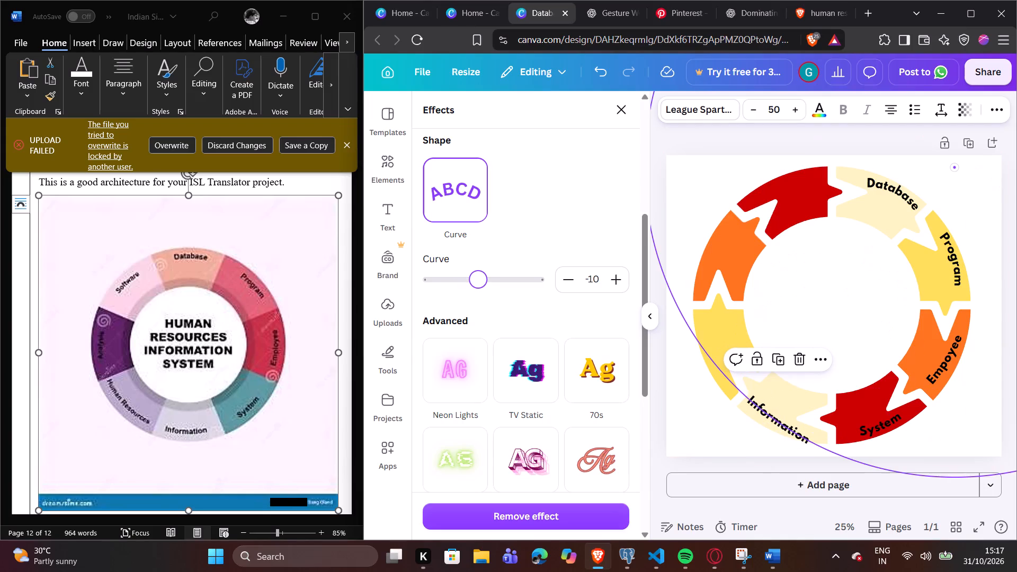
{"action": "left_click_drag", "start_coordinate": [478, 283], "coordinate": [469, 282]}
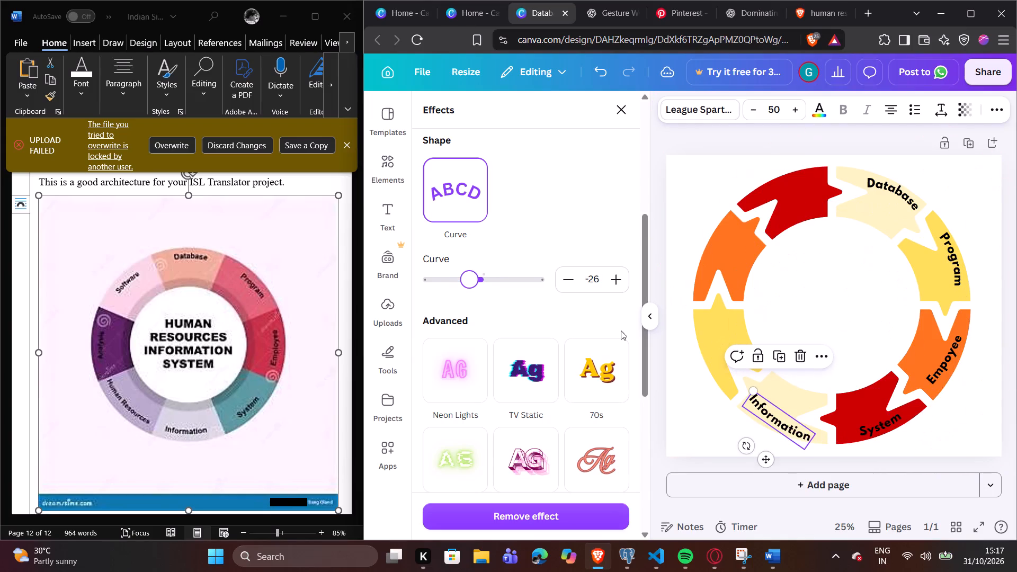
{"action": "left_click_drag", "start_coordinate": [746, 445], "coordinate": [744, 449]}
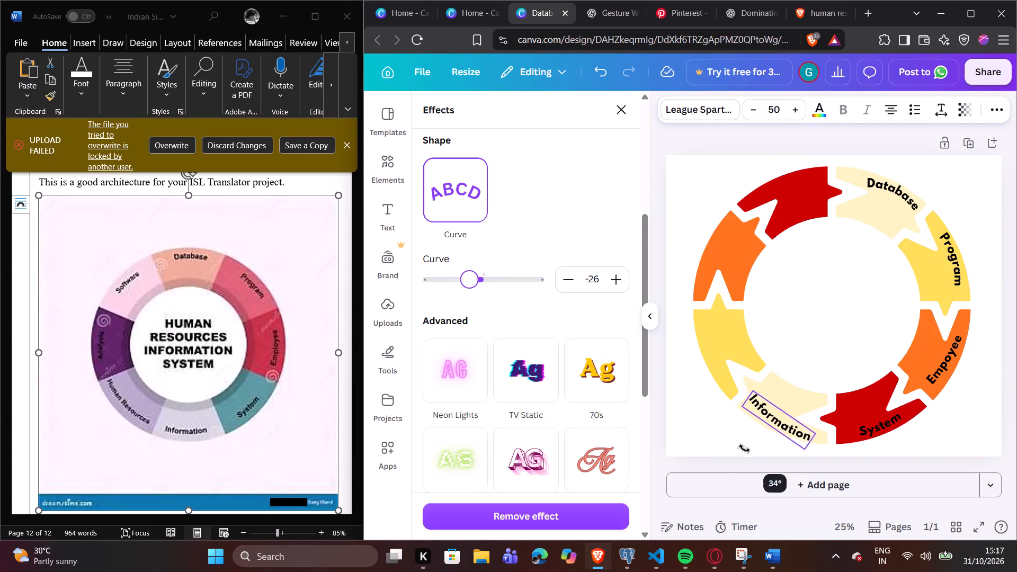
{"action": "left_click_drag", "start_coordinate": [744, 449], "coordinate": [752, 445]}
{"action": "left_click", "coordinate": [474, 279]}
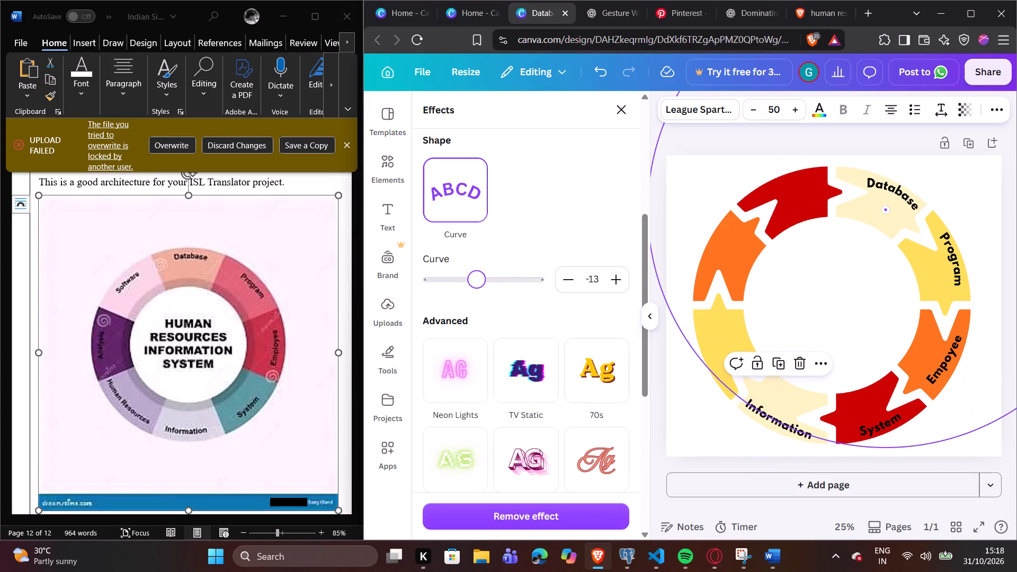
{"action": "left_click", "coordinate": [826, 300]}
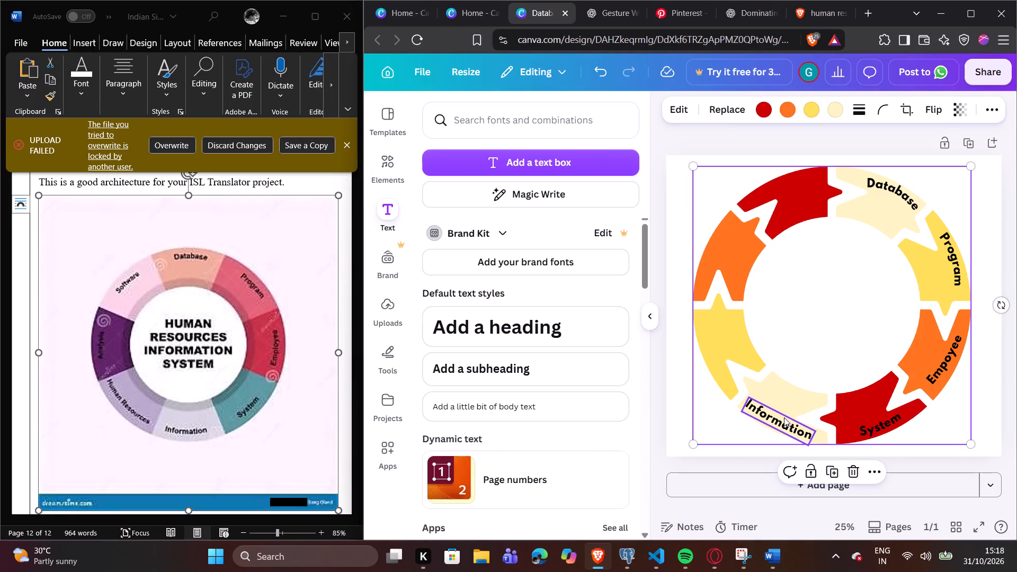
Set the Information label's Curve effect to -30 so it follows the cream segment's arc.
{"action": "double_click", "coordinate": [770, 417]}
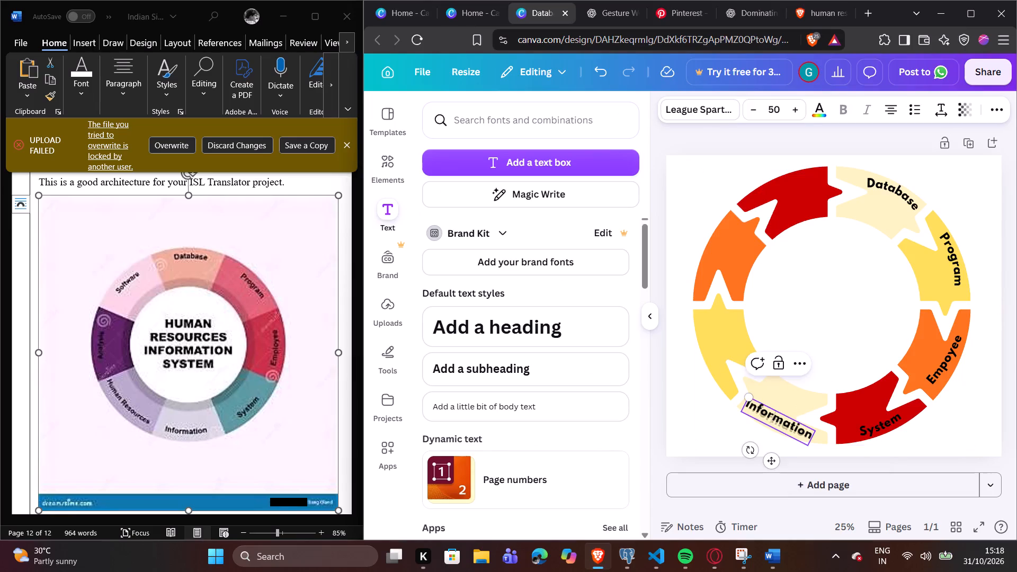
{"action": "double_click", "coordinate": [770, 417]}
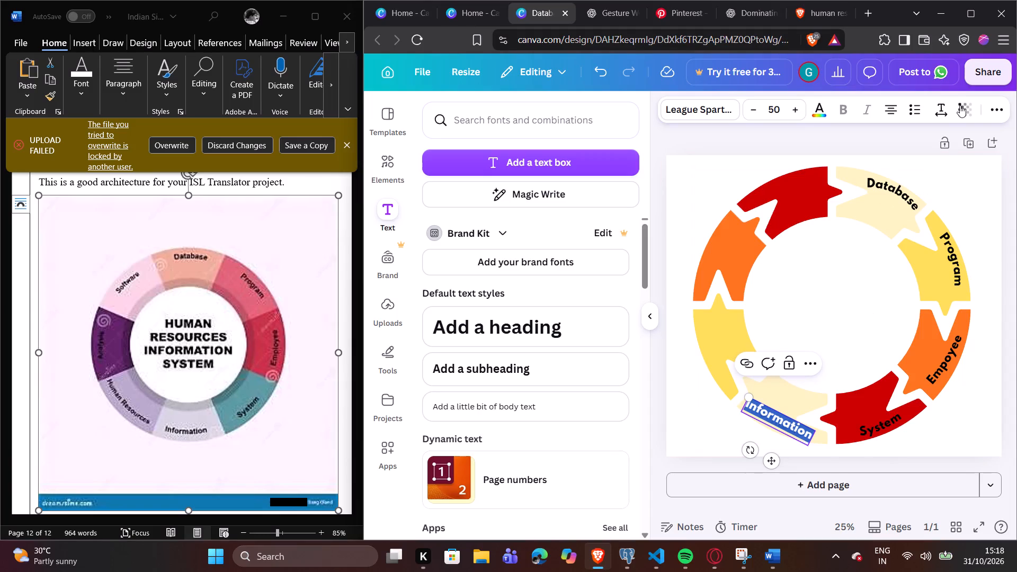
{"action": "left_click_drag", "start_coordinate": [1000, 103], "coordinate": [992, 106]}
{"action": "left_click", "coordinate": [853, 139]}
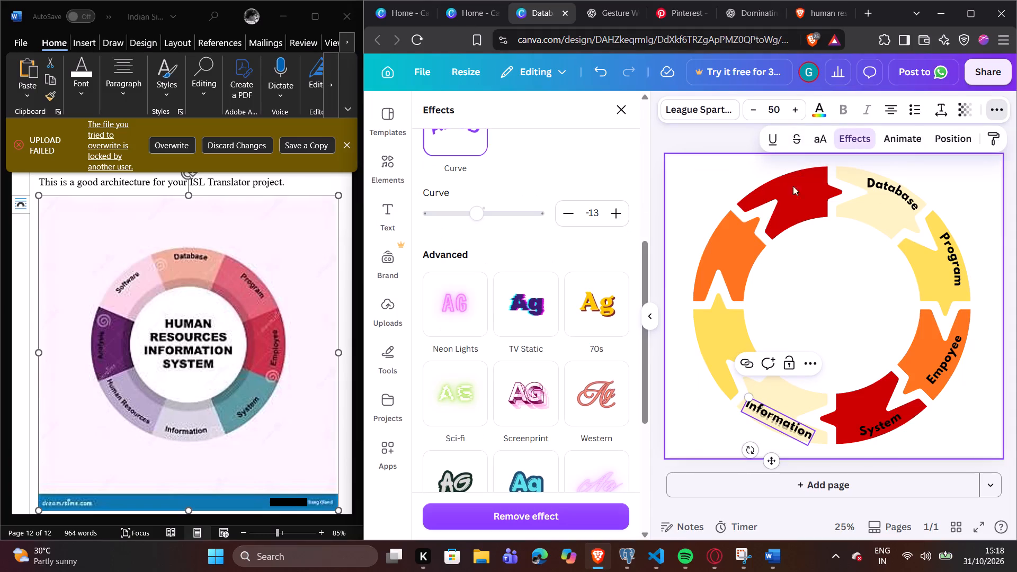
{"action": "left_click_drag", "start_coordinate": [475, 213], "coordinate": [474, 213]}
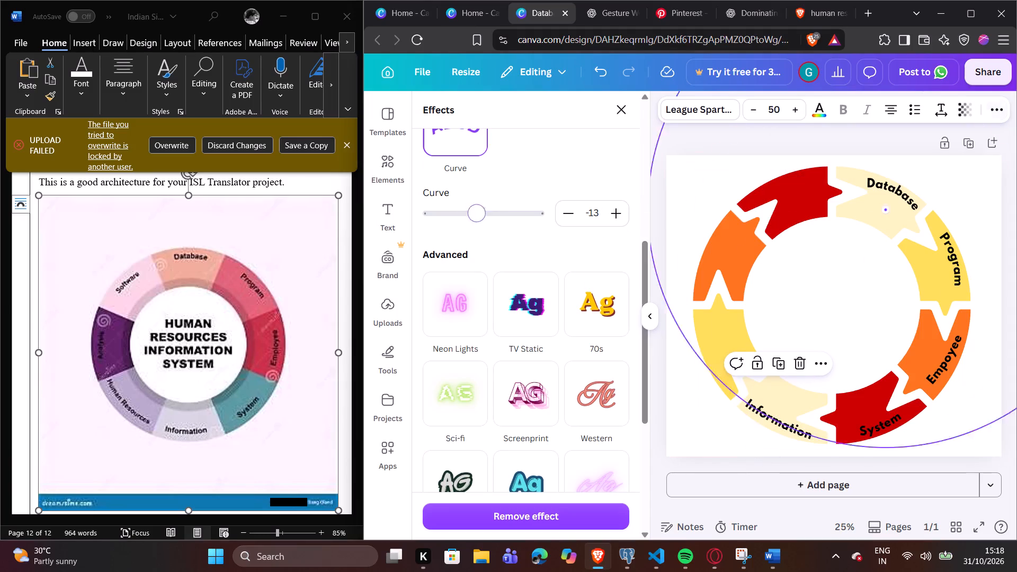
{"action": "left_click_drag", "start_coordinate": [474, 213], "coordinate": [467, 213]}
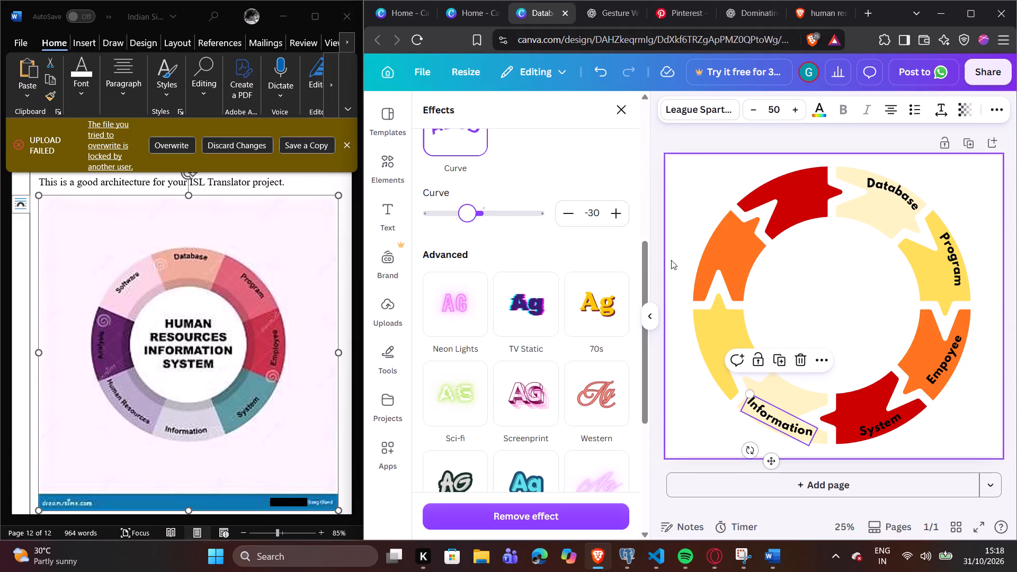
{"action": "left_click", "coordinate": [849, 307]}
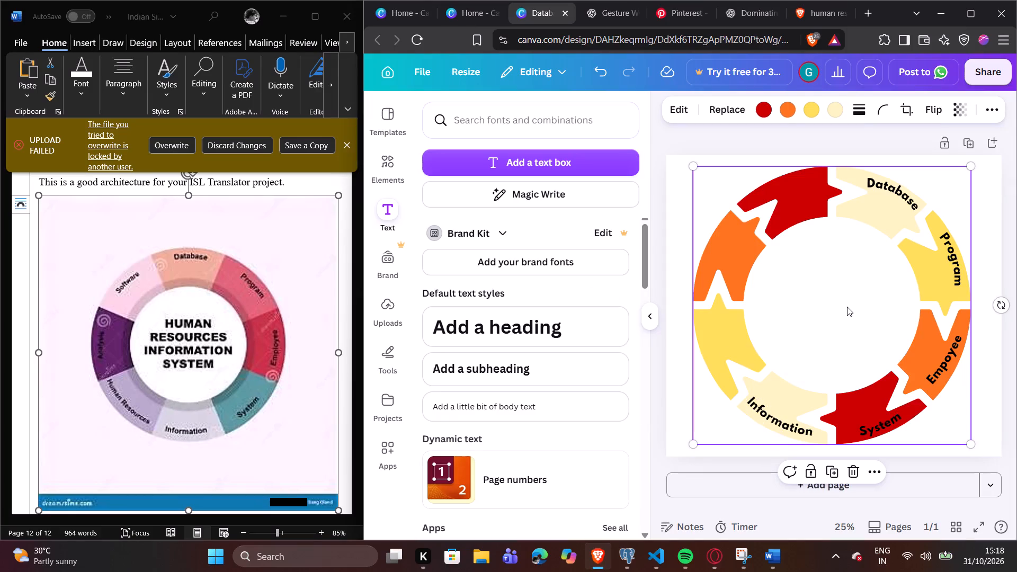
Duplicate the Information label onto the lower-left yellow segment and rotate the copy to a steep downward slope.
{"action": "left_click", "coordinate": [779, 425]}
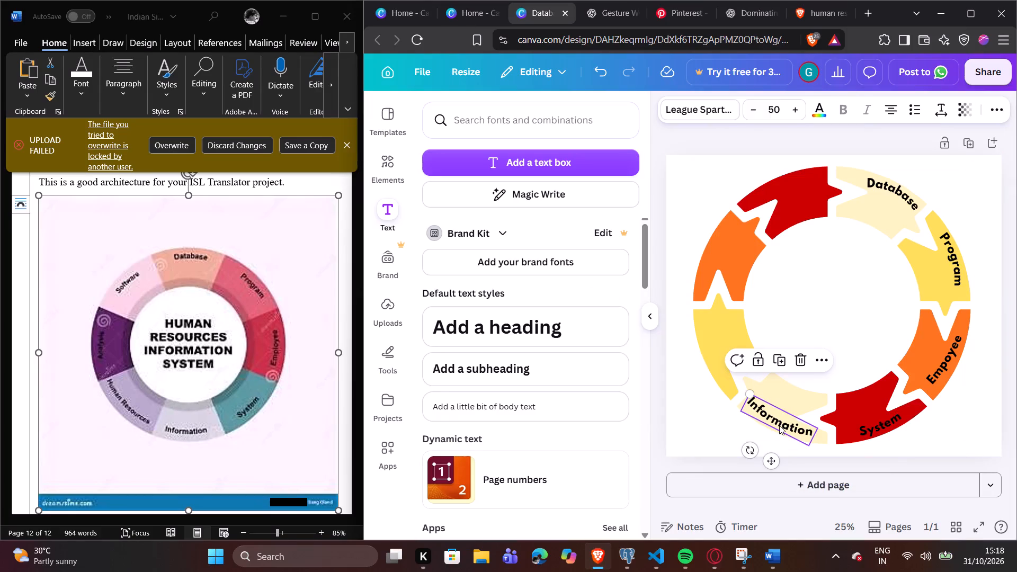
{"action": "left_click", "coordinate": [780, 358]}
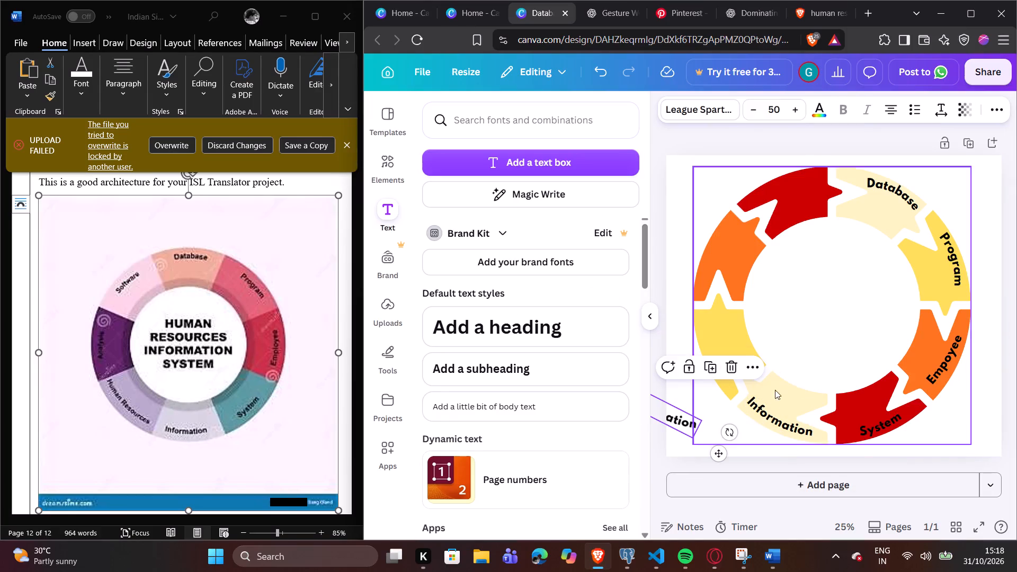
{"action": "left_click_drag", "start_coordinate": [681, 418], "coordinate": [765, 316]}
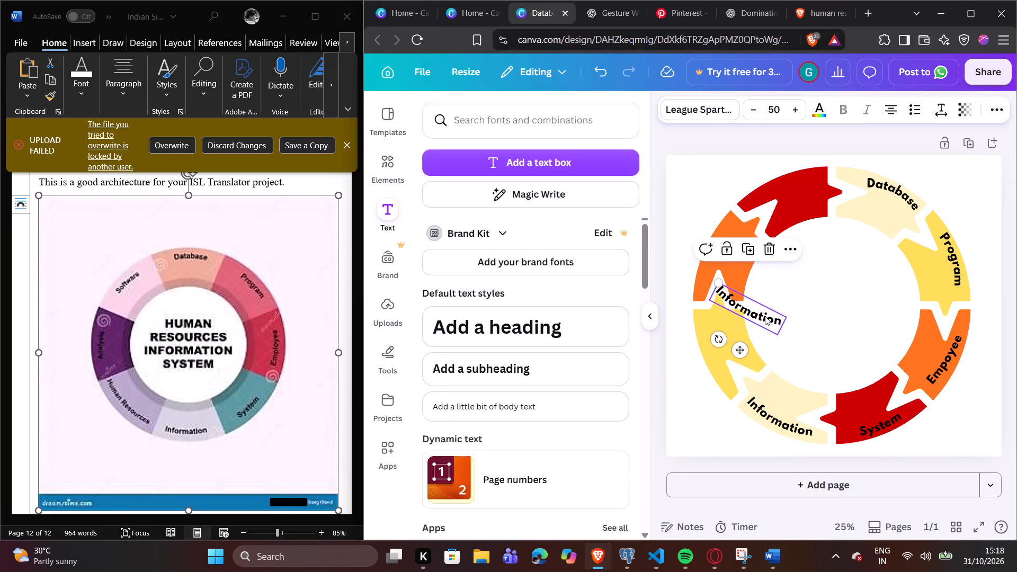
{"action": "left_click_drag", "start_coordinate": [716, 337], "coordinate": [698, 311]}
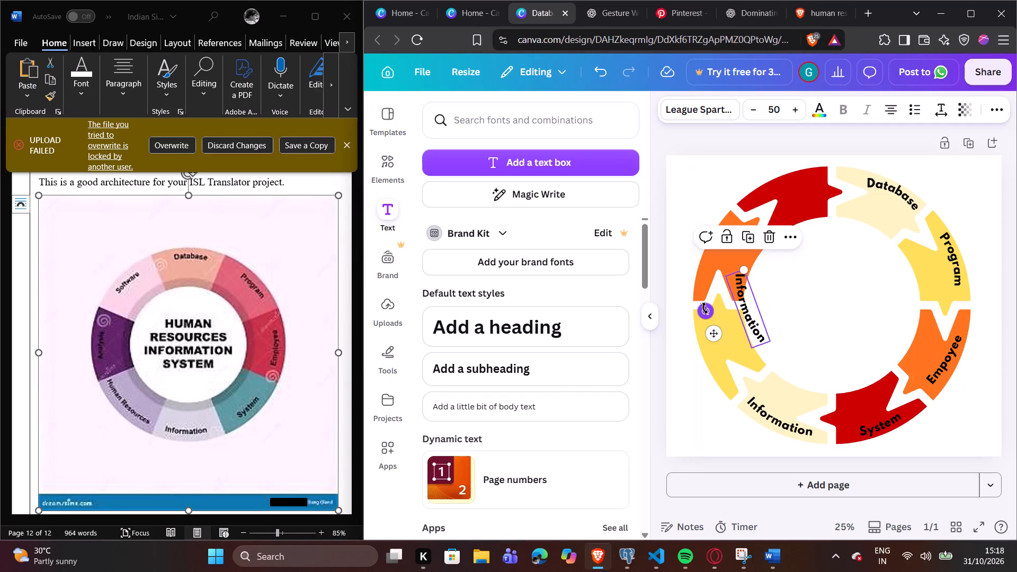
{"action": "left_click_drag", "start_coordinate": [756, 323], "coordinate": [723, 368]}
Replace the text of the Information copy on the yellow segment with "Human Resources".
{"action": "double_click", "coordinate": [723, 368]}
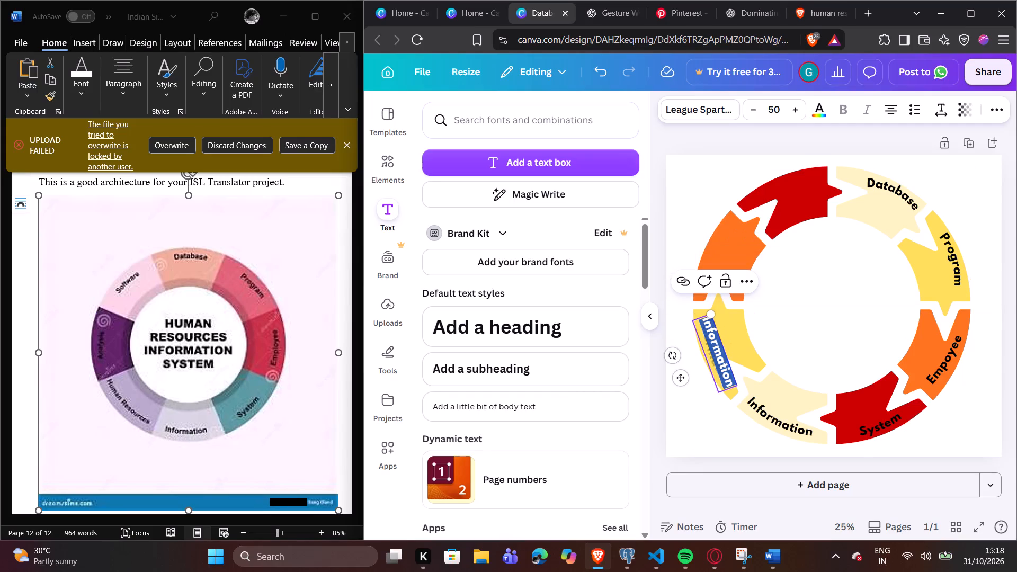
{"action": "key", "text": "shift+h"}
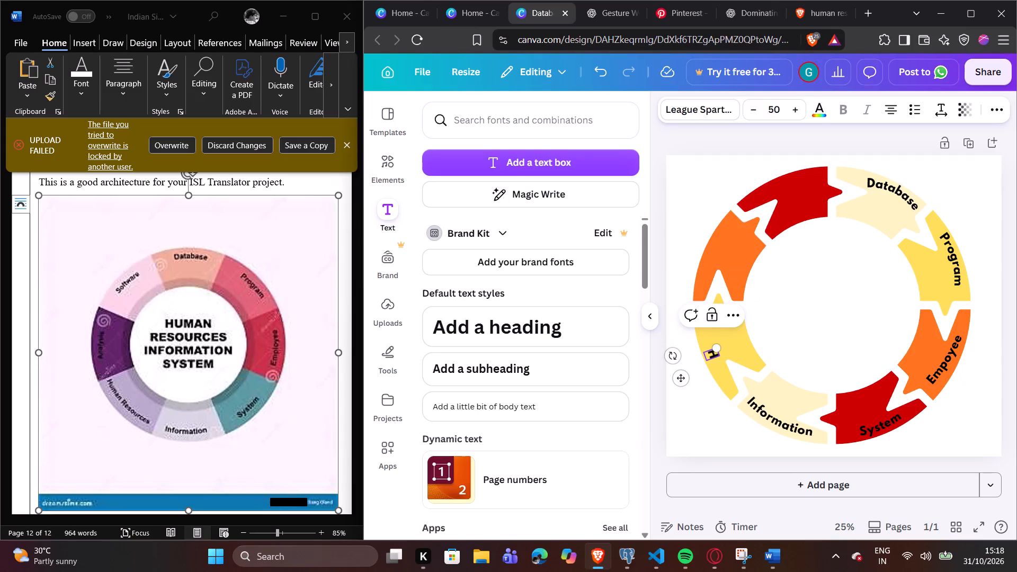
{"action": "key", "text": "u"}
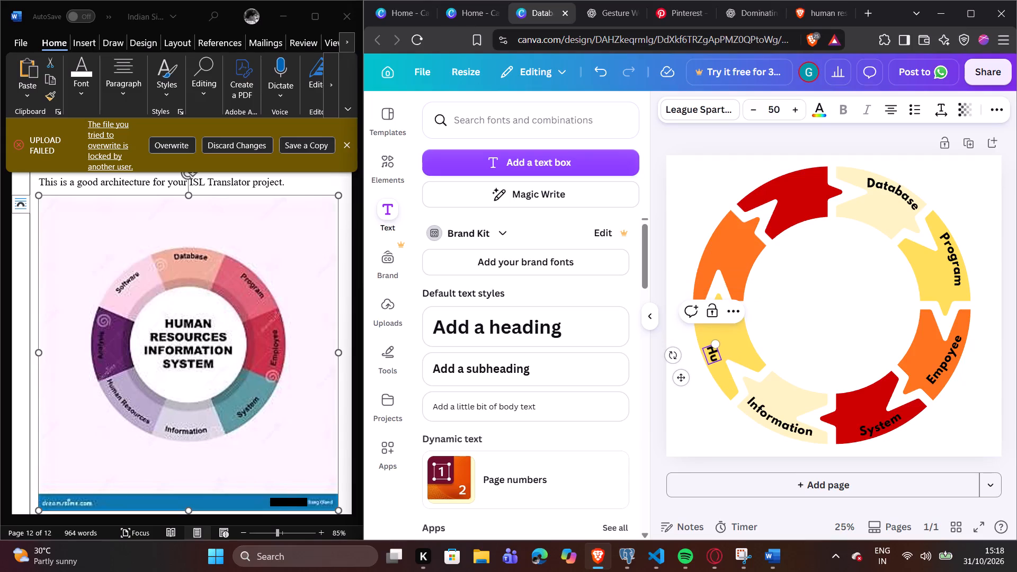
{"action": "key", "text": "m"}
{"action": "key", "text": "a"}
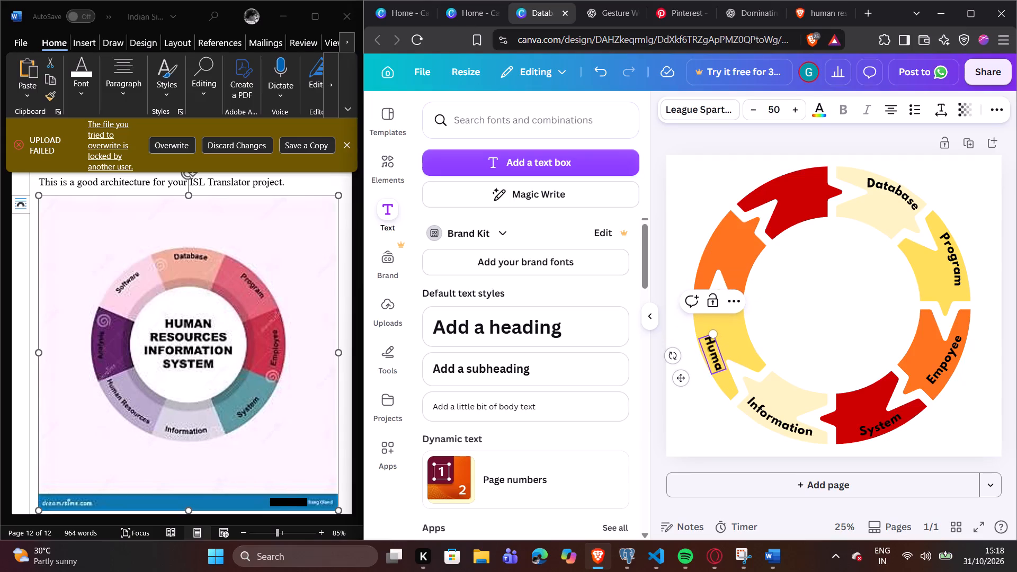
{"action": "type", "text": "n"}
{"action": "key", "text": "space"}
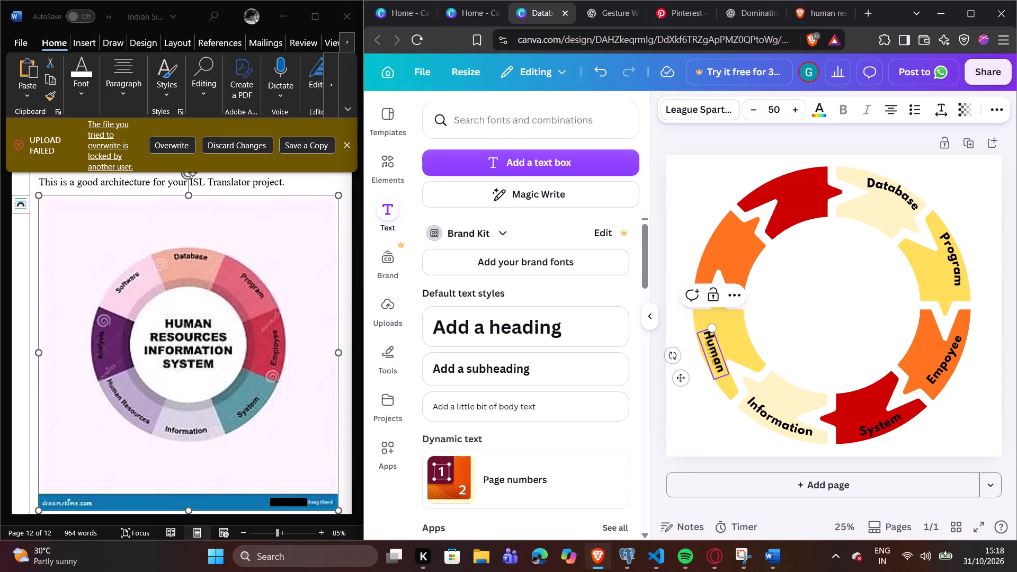
{"action": "key", "text": "shift+r"}
{"action": "type", "text": "es"}
{"action": "type", "text": "our"}
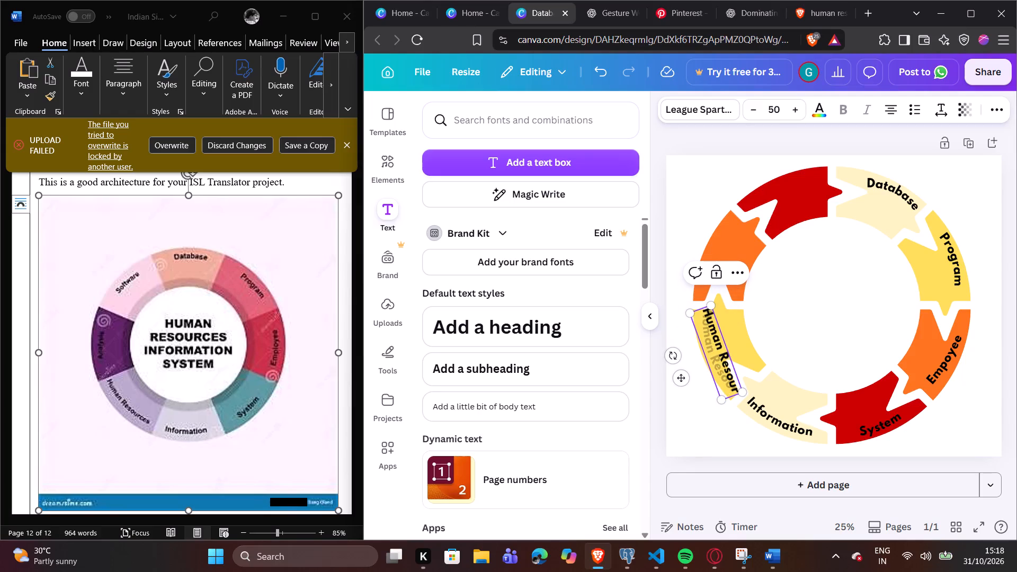
{"action": "type", "text": "ces"}
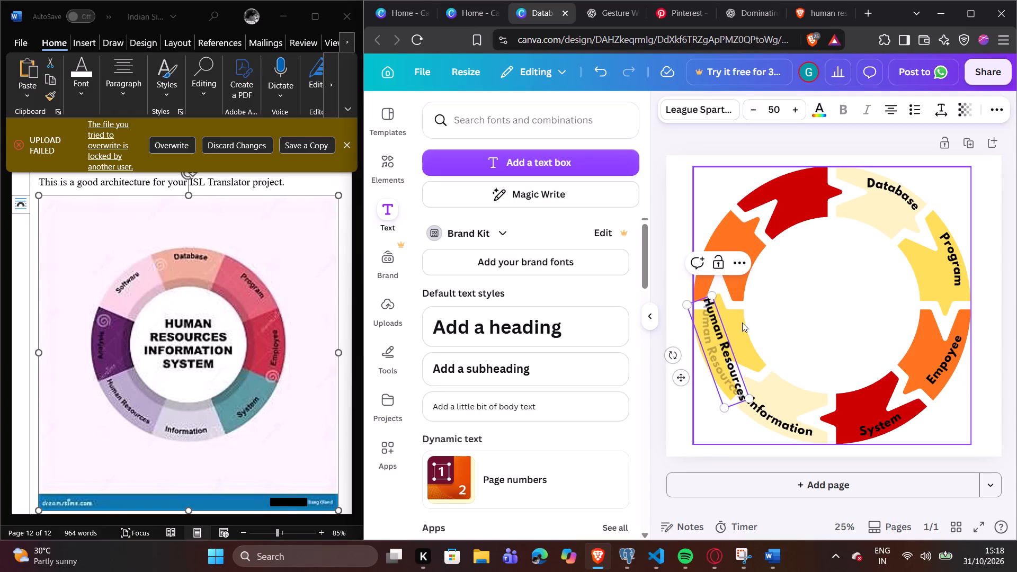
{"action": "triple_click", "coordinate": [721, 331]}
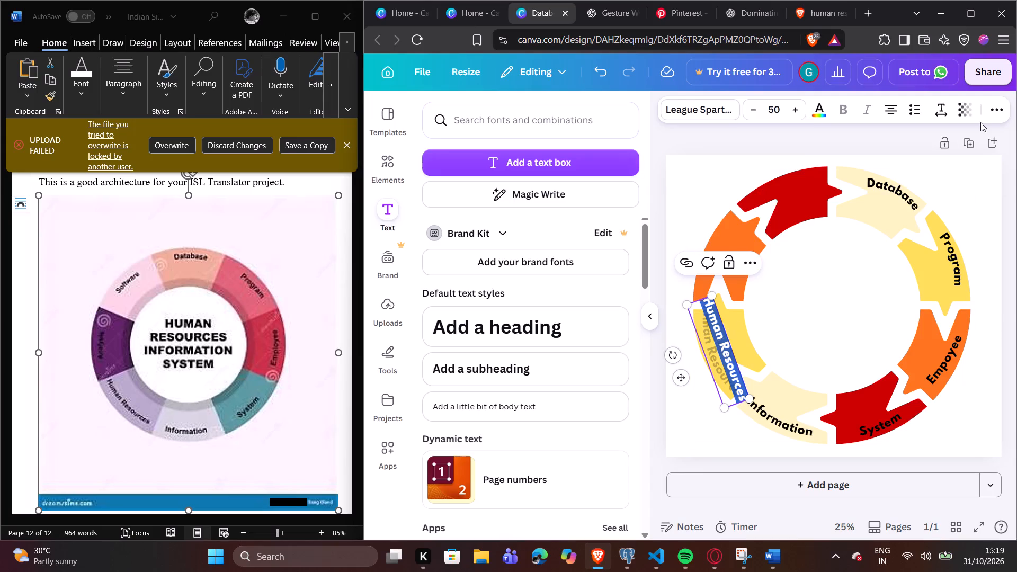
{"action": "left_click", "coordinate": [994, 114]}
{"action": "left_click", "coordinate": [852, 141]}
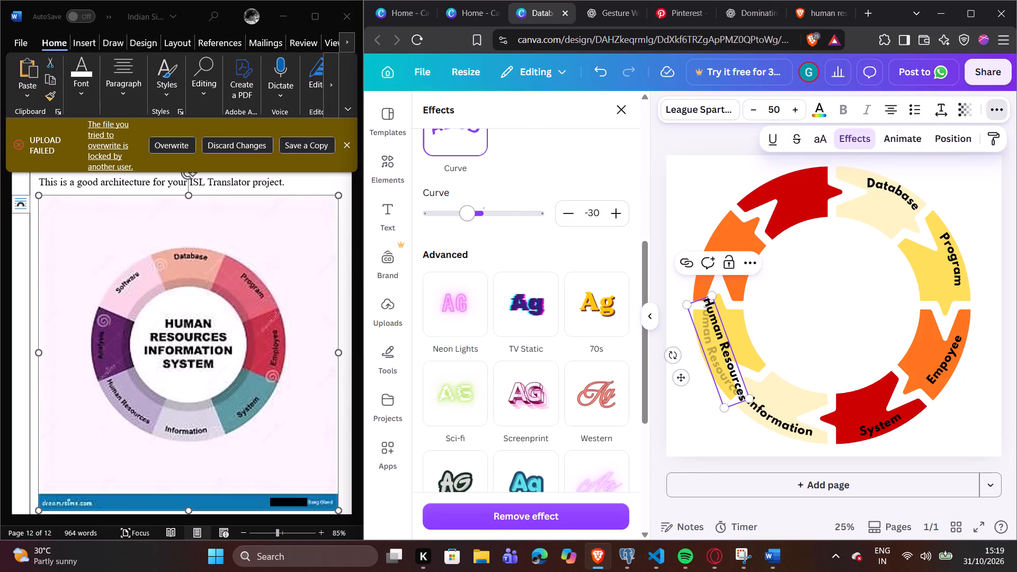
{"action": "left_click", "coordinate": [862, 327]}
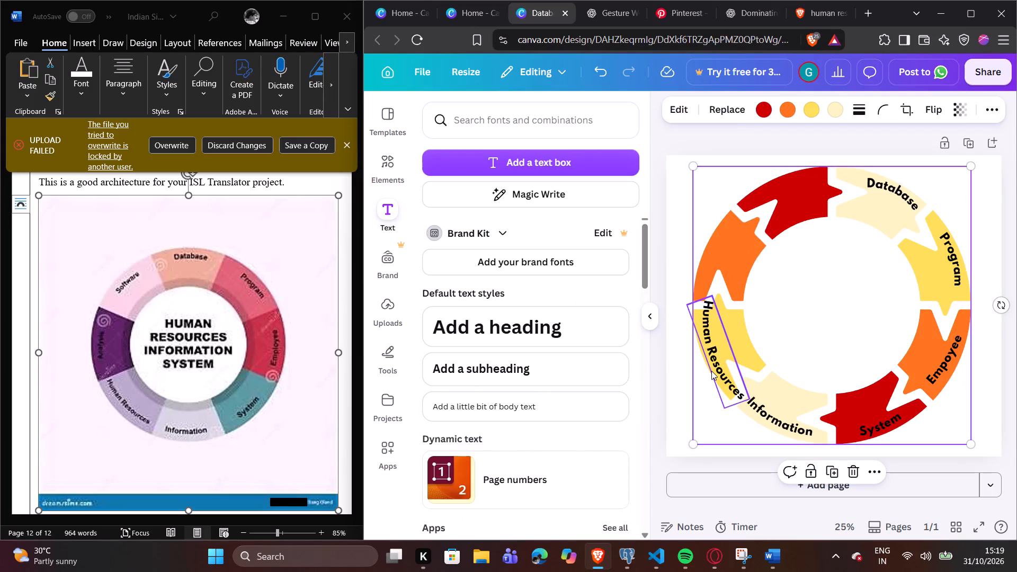
Reduce the font size of the Human Resources label to 41 so it fits the yellow segment.
{"action": "triple_click", "coordinate": [719, 369]}
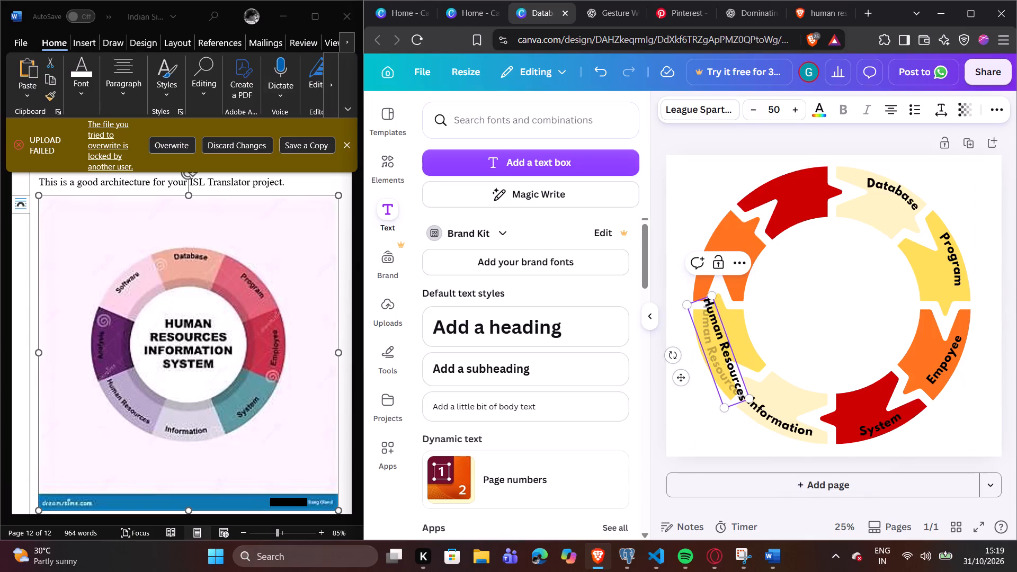
{"action": "triple_click", "coordinate": [733, 365]}
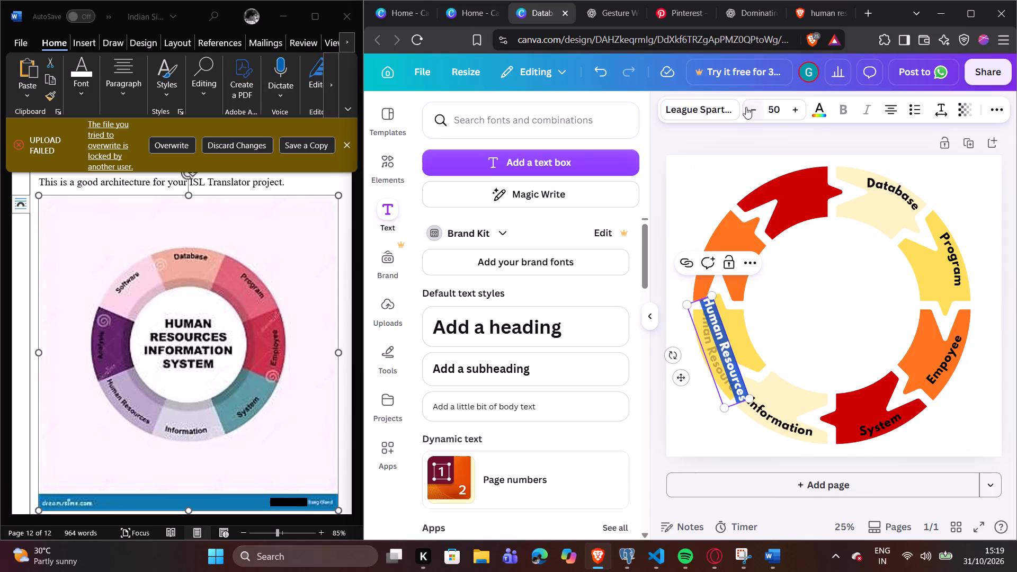
{"action": "triple_click", "coordinate": [746, 107]}
{"action": "triple_click", "coordinate": [746, 107]}
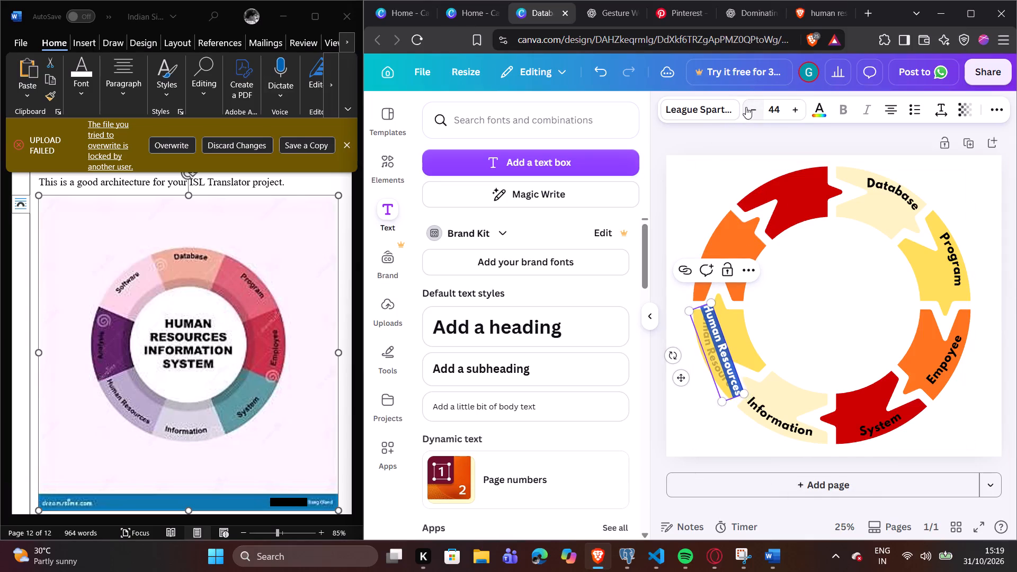
{"action": "left_click", "coordinate": [746, 107]}
{"action": "left_click", "coordinate": [746, 107]}
{"action": "left_click", "coordinate": [746, 107]}
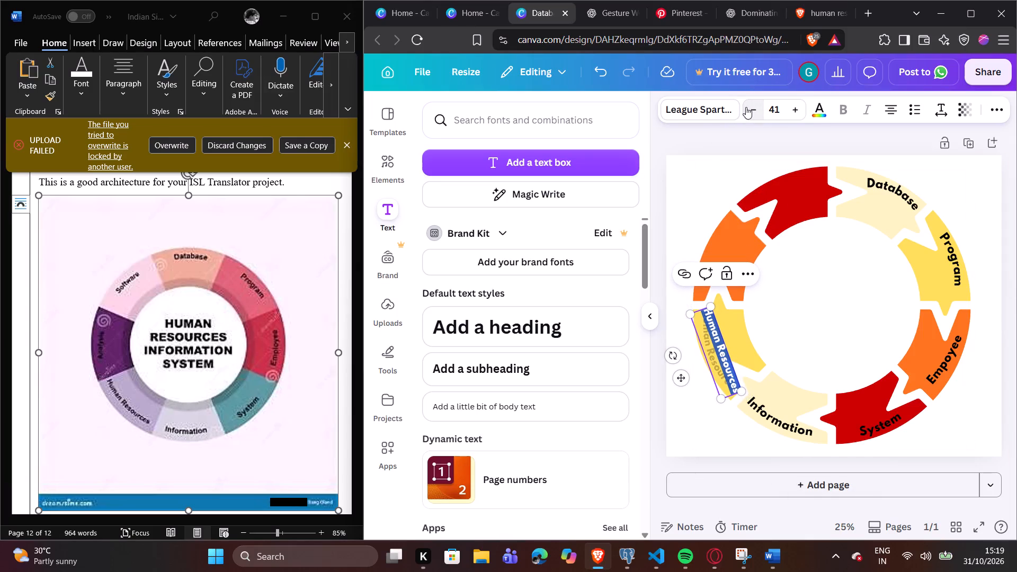
{"action": "left_click", "coordinate": [855, 275]}
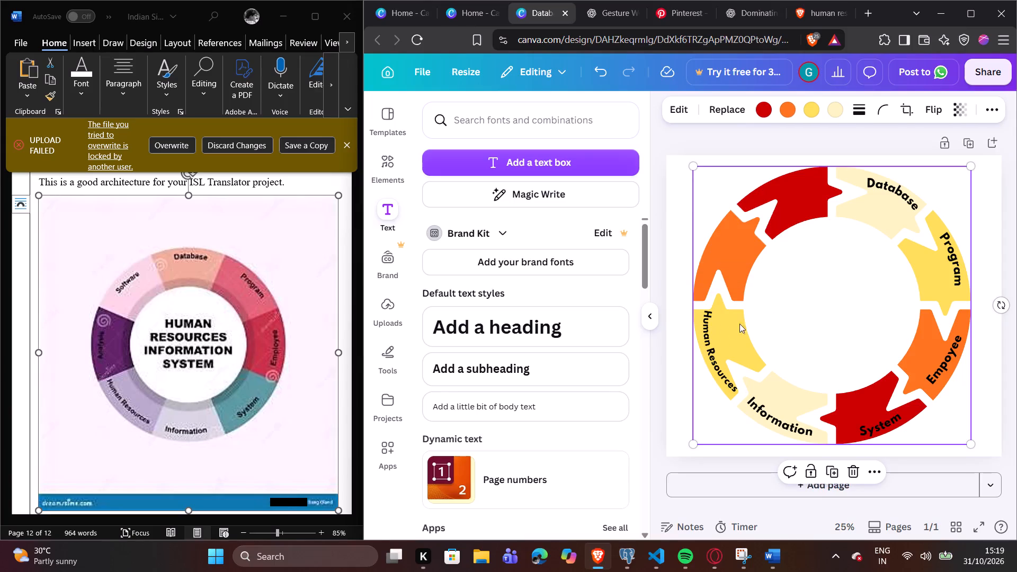
Duplicate the Human Resources label onto the upper-left orange segment and rotate the copy to follow the outer arc.
{"action": "left_click", "coordinate": [707, 336]}
{"action": "left_click", "coordinate": [710, 274]}
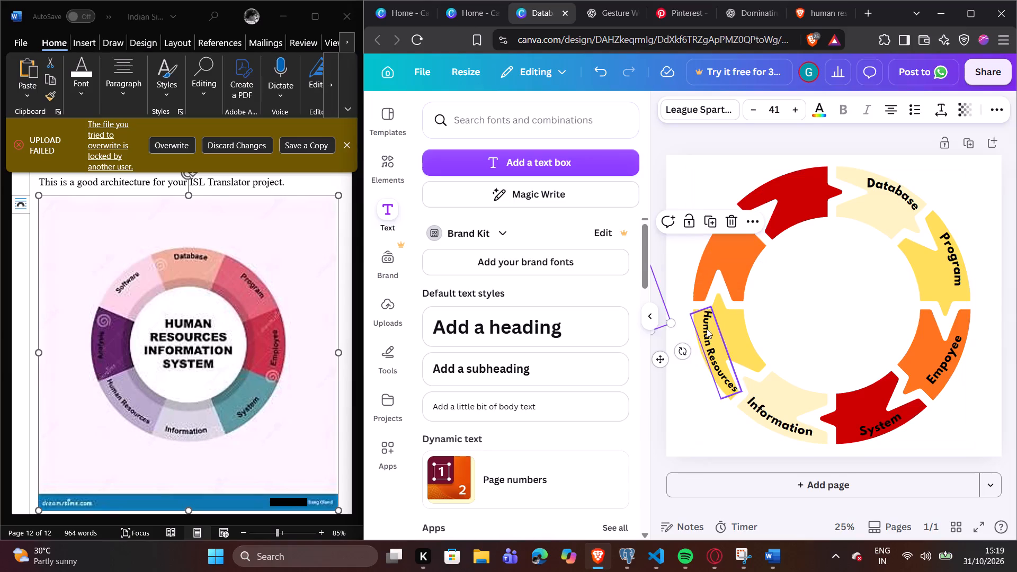
{"action": "left_click_drag", "start_coordinate": [662, 316], "coordinate": [741, 298]}
{"action": "left_click_drag", "start_coordinate": [676, 269], "coordinate": [689, 215]}
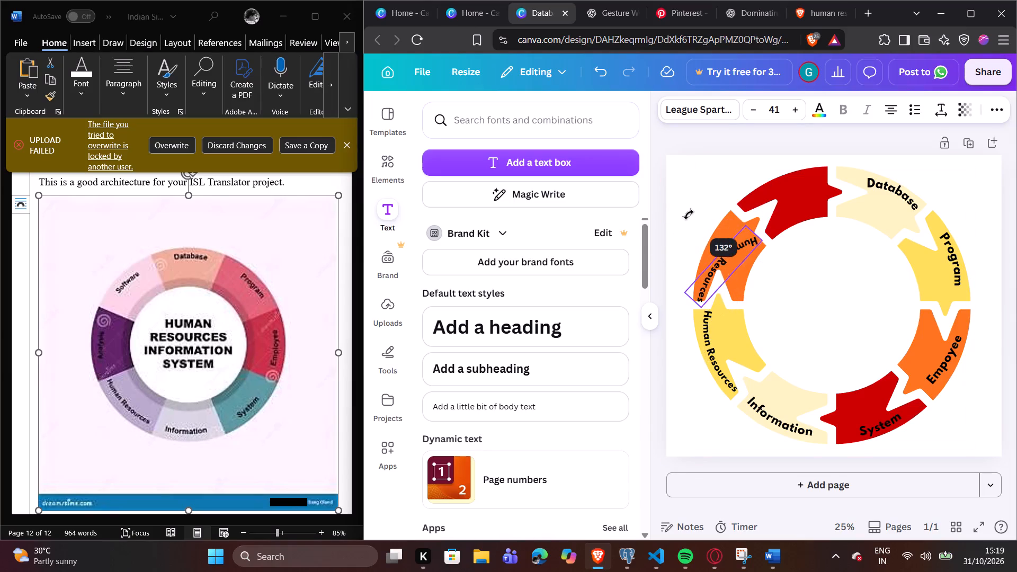
{"action": "left_click_drag", "start_coordinate": [689, 215], "coordinate": [688, 225]}
{"action": "left_click_drag", "start_coordinate": [727, 253], "coordinate": [723, 238]}
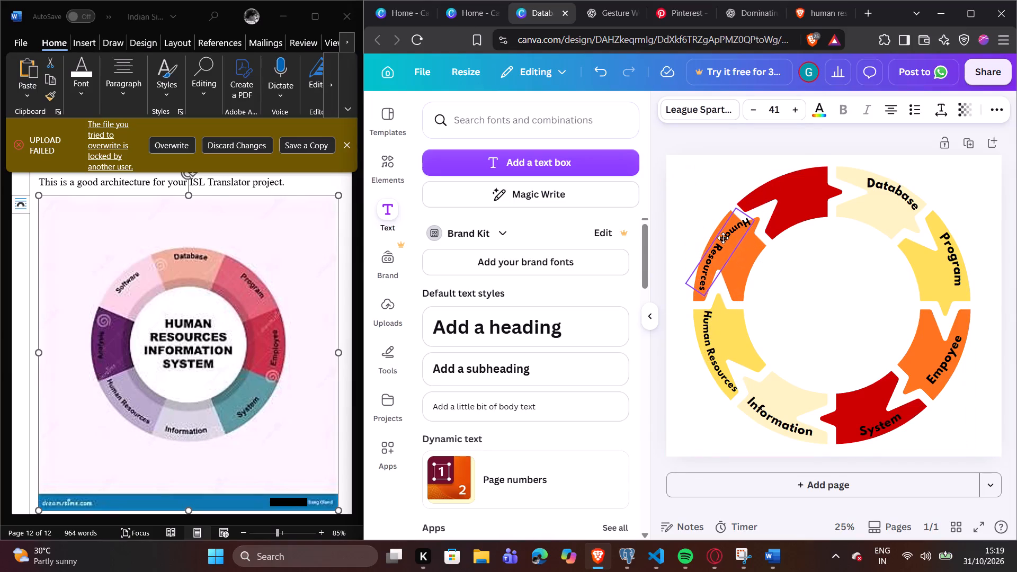
{"action": "left_click_drag", "start_coordinate": [723, 238], "coordinate": [723, 239]}
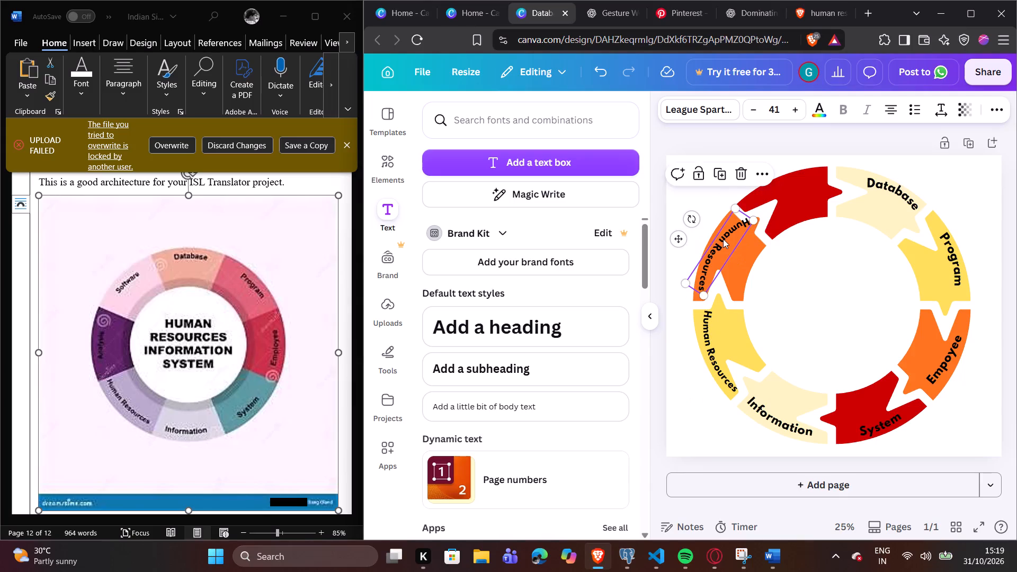
Replace the text of the Human Resources copy on the upper-left orange segment with "Analysis".
{"action": "double_click", "coordinate": [723, 239]}
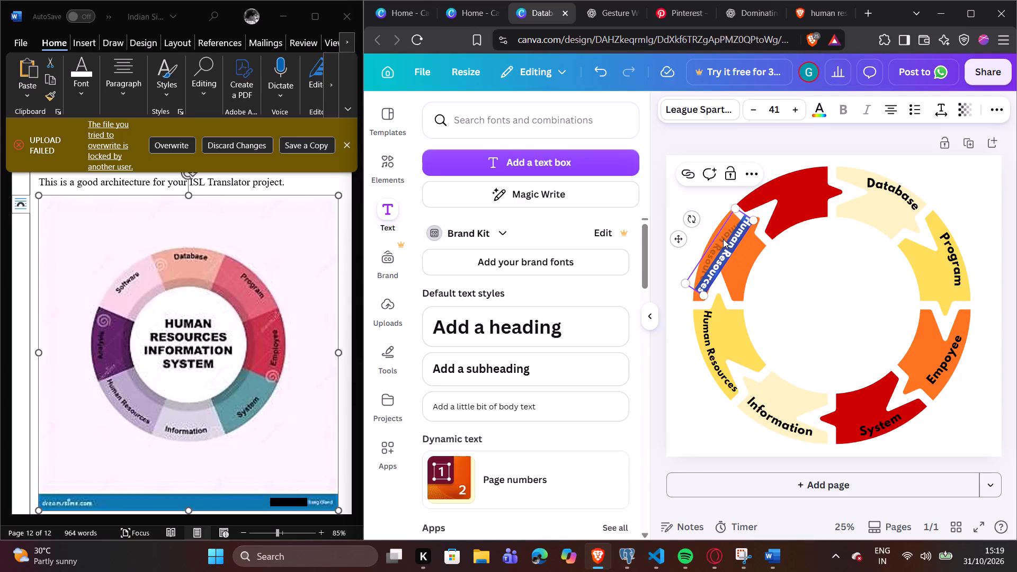
Replace the text of the Human Resources copy on the upper-left orange segment with "Analysis".
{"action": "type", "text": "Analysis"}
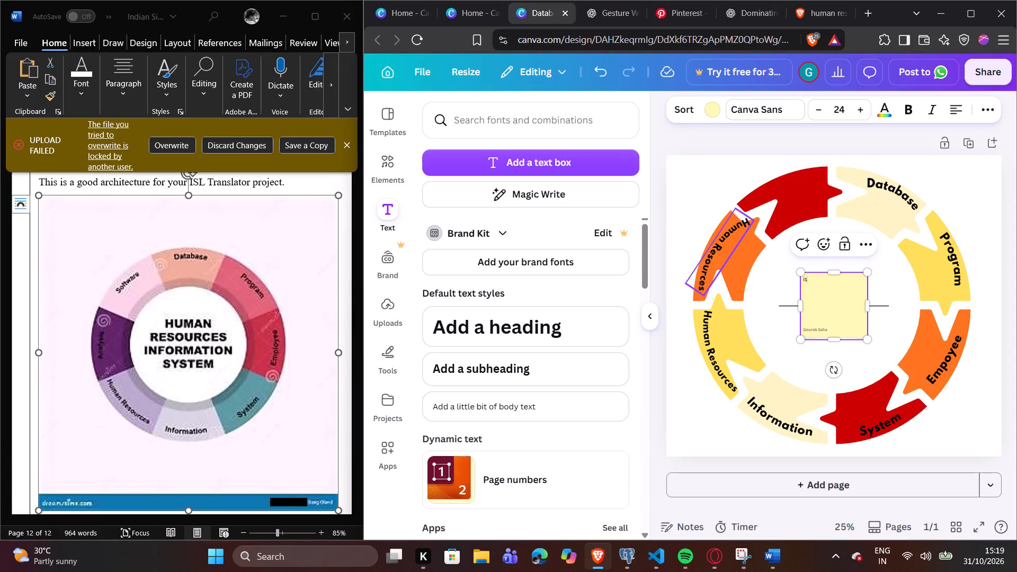
{"action": "double_click", "coordinate": [727, 238]}
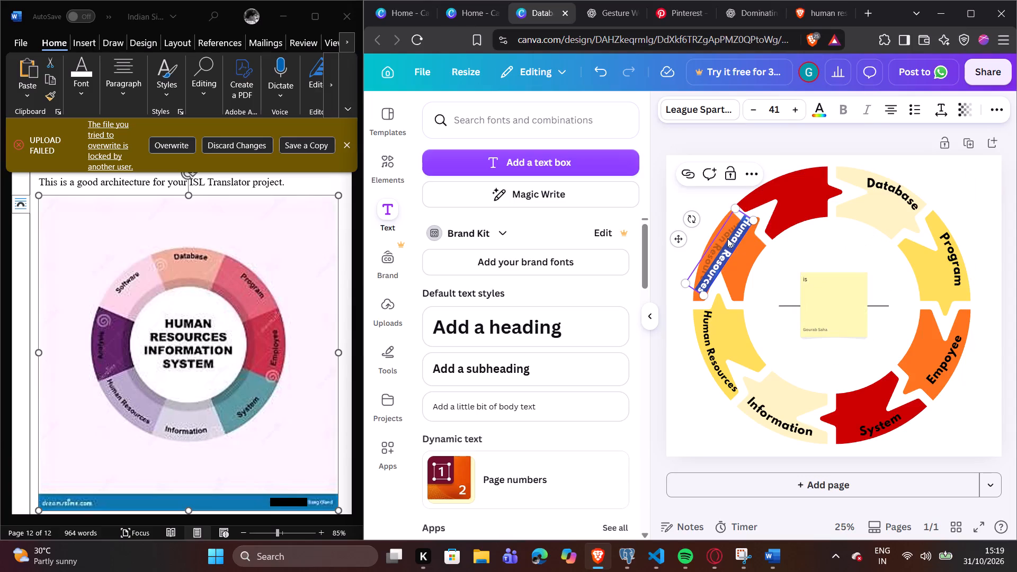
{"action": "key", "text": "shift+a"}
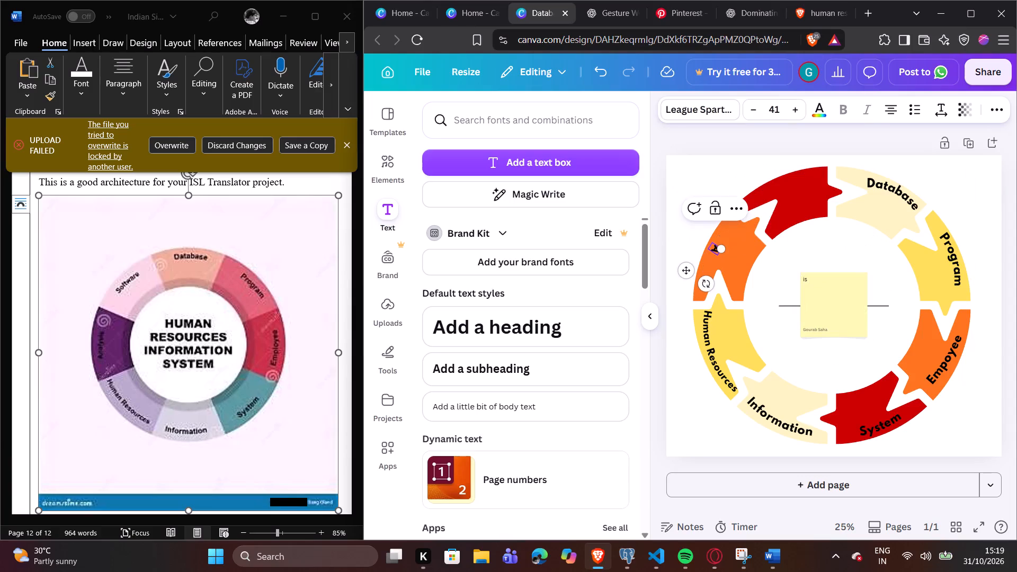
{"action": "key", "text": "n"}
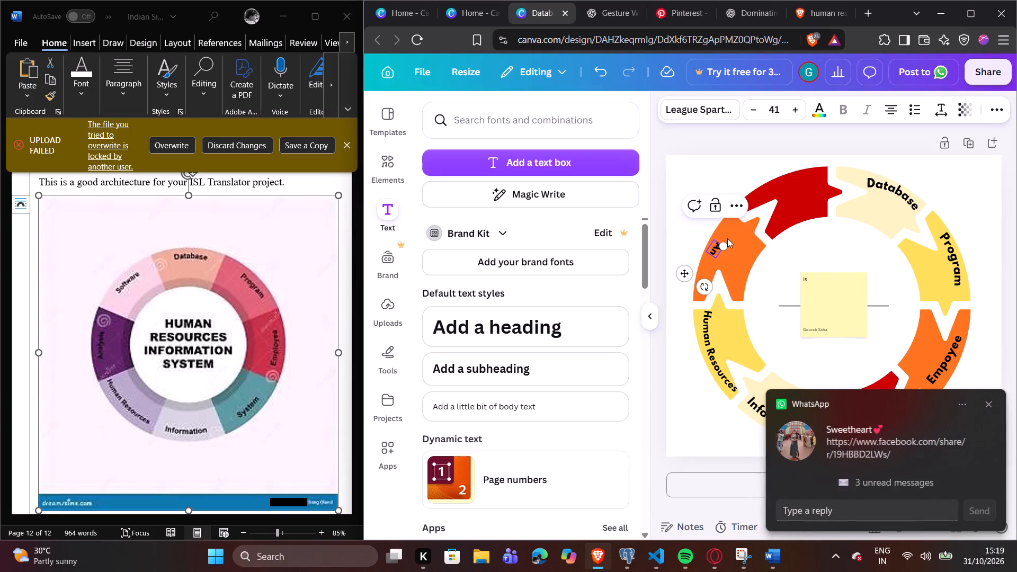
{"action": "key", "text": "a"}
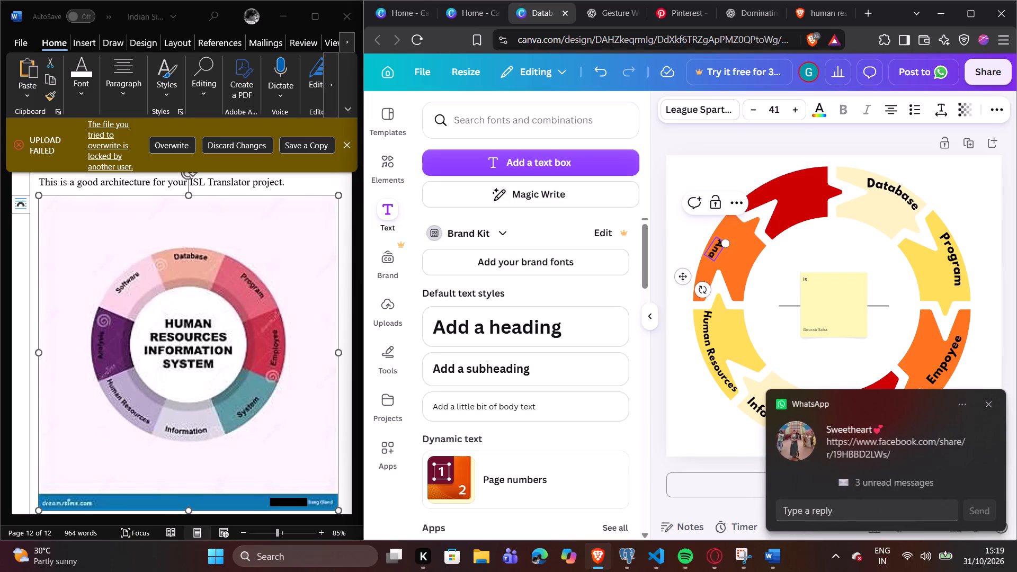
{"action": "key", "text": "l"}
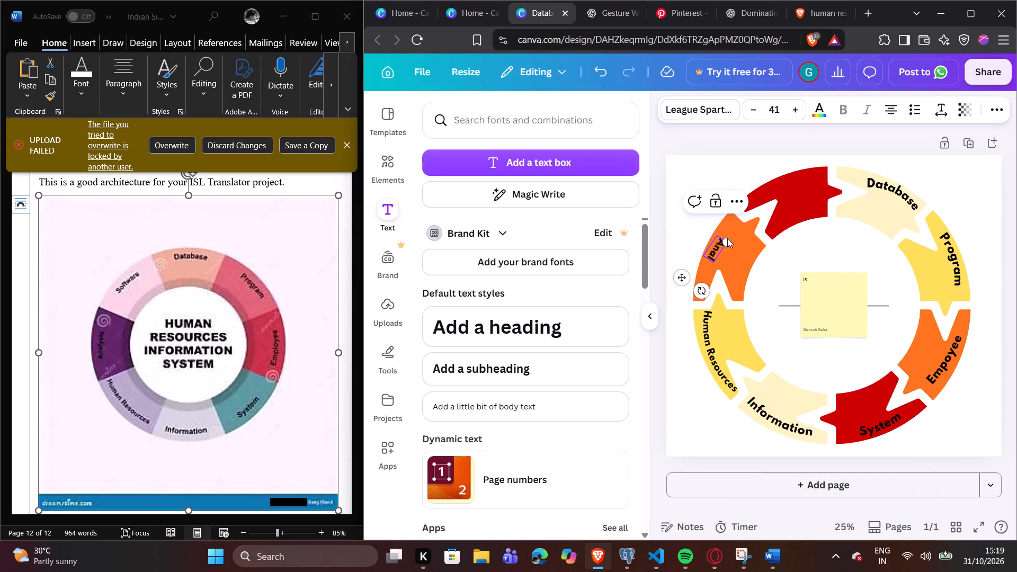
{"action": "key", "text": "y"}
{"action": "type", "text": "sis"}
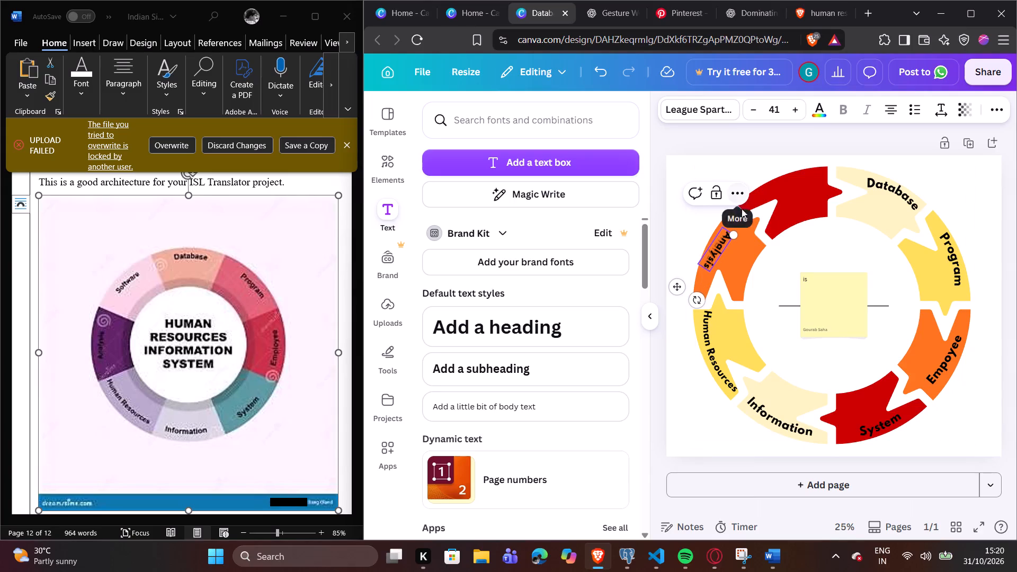
Rotate the Analysis label so it reads upward along the outer arc of the upper-left orange segment.
{"action": "left_click_drag", "start_coordinate": [697, 295], "coordinate": [764, 226]}
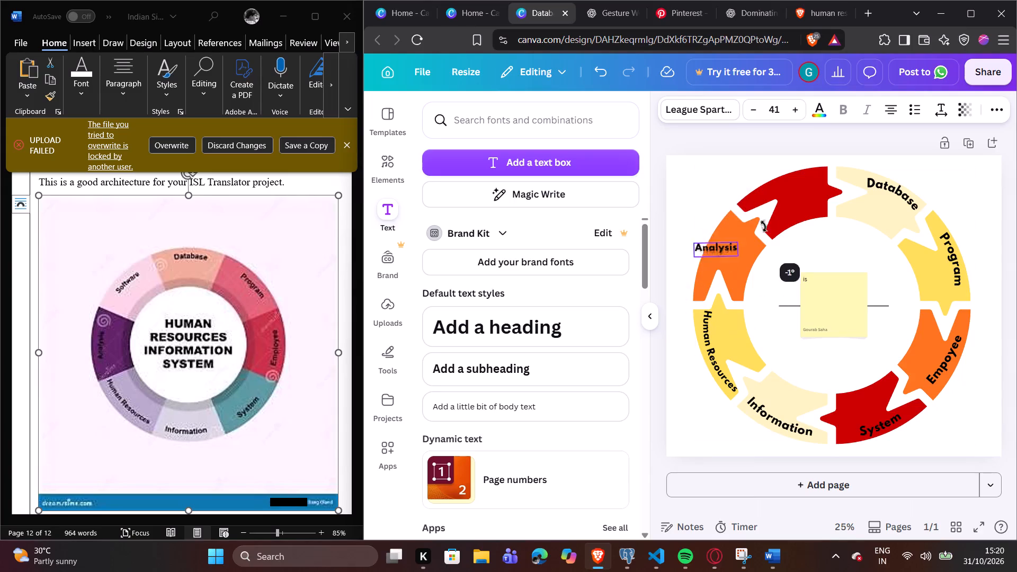
{"action": "left_click_drag", "start_coordinate": [764, 226], "coordinate": [726, 211]}
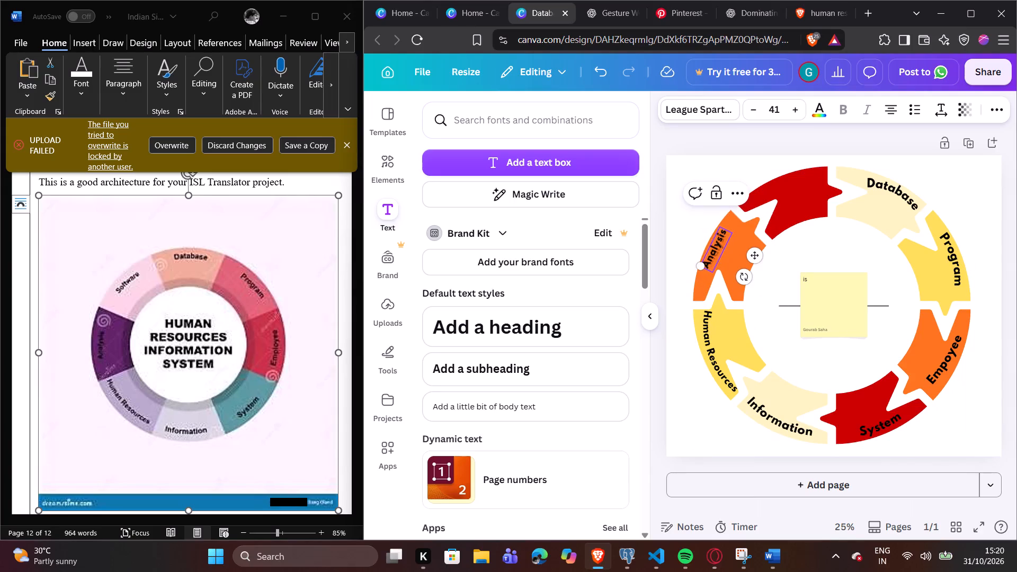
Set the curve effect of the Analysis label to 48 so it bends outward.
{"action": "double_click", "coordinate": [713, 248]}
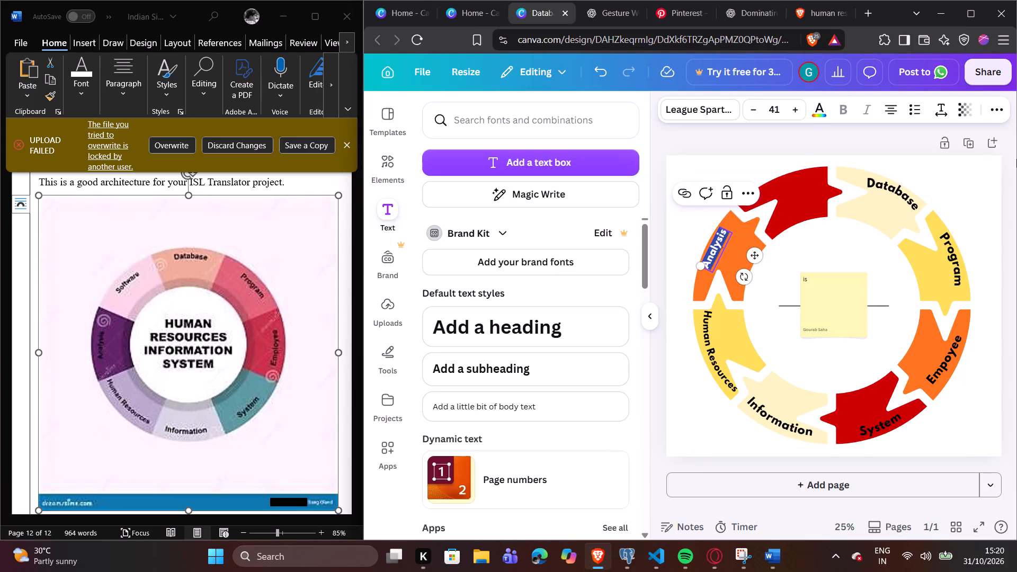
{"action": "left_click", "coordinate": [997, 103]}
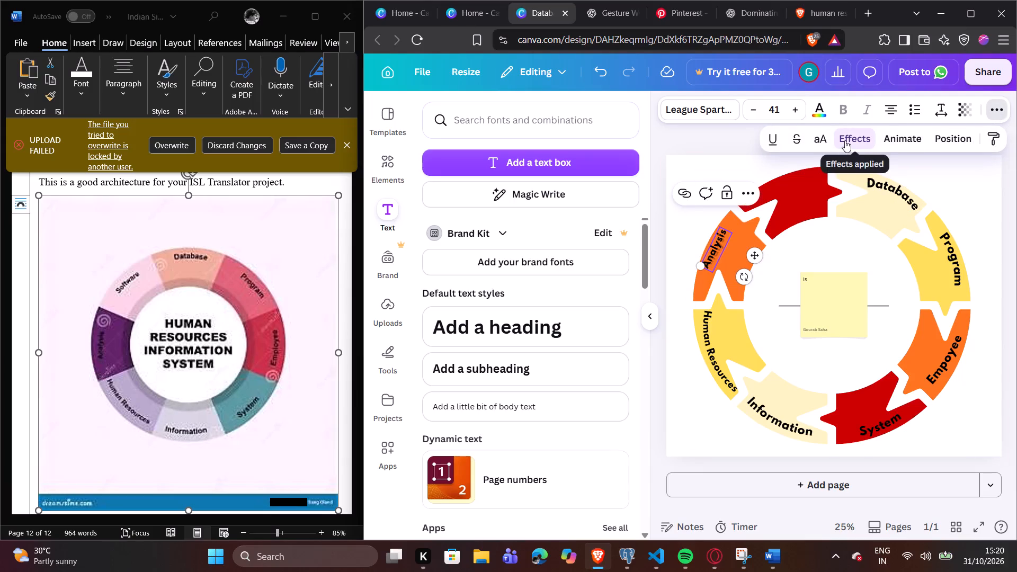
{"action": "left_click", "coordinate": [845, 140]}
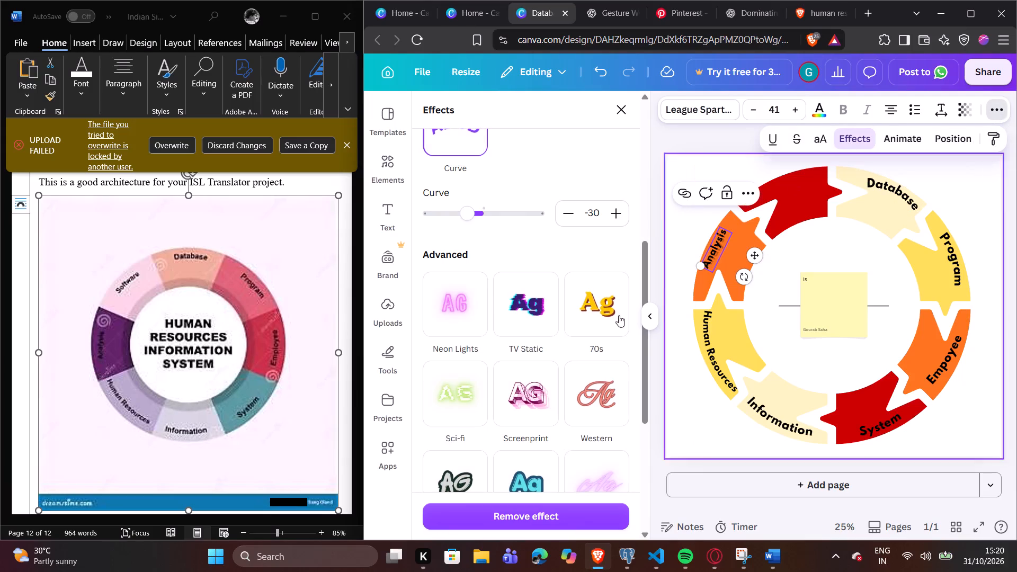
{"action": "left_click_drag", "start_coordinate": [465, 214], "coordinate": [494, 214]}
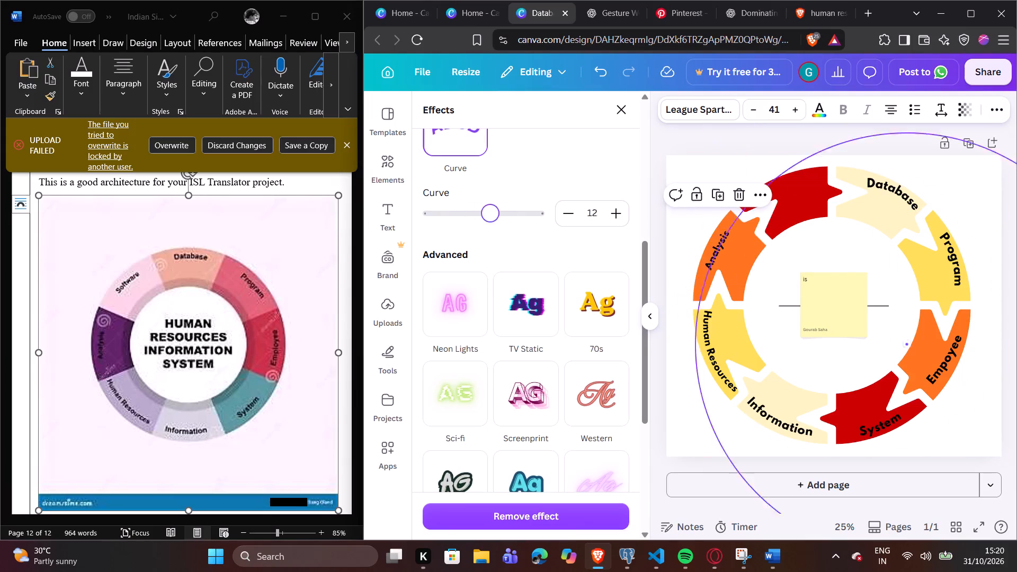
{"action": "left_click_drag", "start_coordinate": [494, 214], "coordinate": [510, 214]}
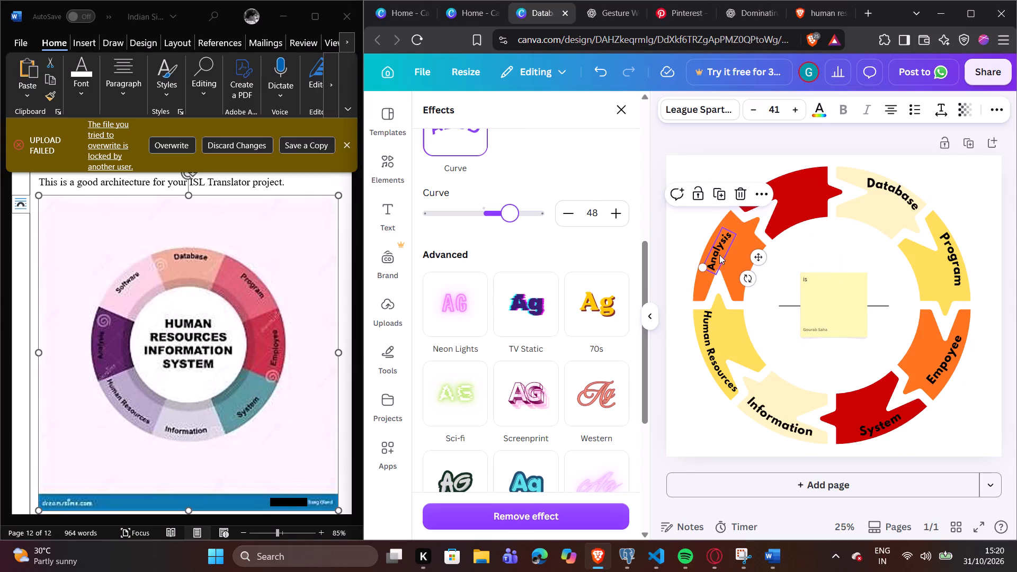
Nudge the Analysis label toward the outer edge of its orange segment and increase its font size to 45.
{"action": "left_click", "coordinate": [719, 254]}
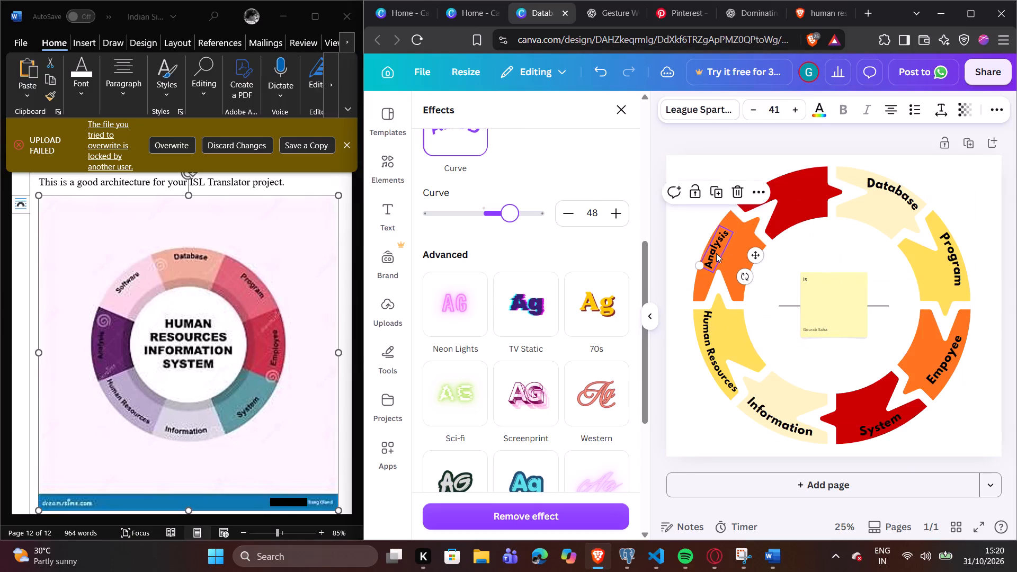
{"action": "double_click", "coordinate": [716, 253]}
{"action": "triple_click", "coordinate": [798, 112]}
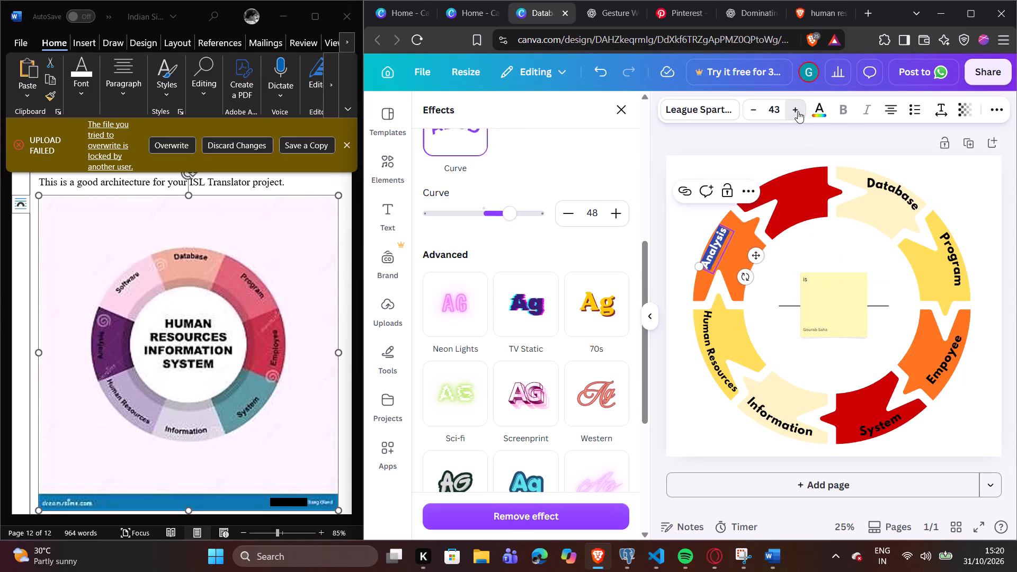
{"action": "left_click", "coordinate": [798, 111]}
{"action": "left_click", "coordinate": [684, 229]}
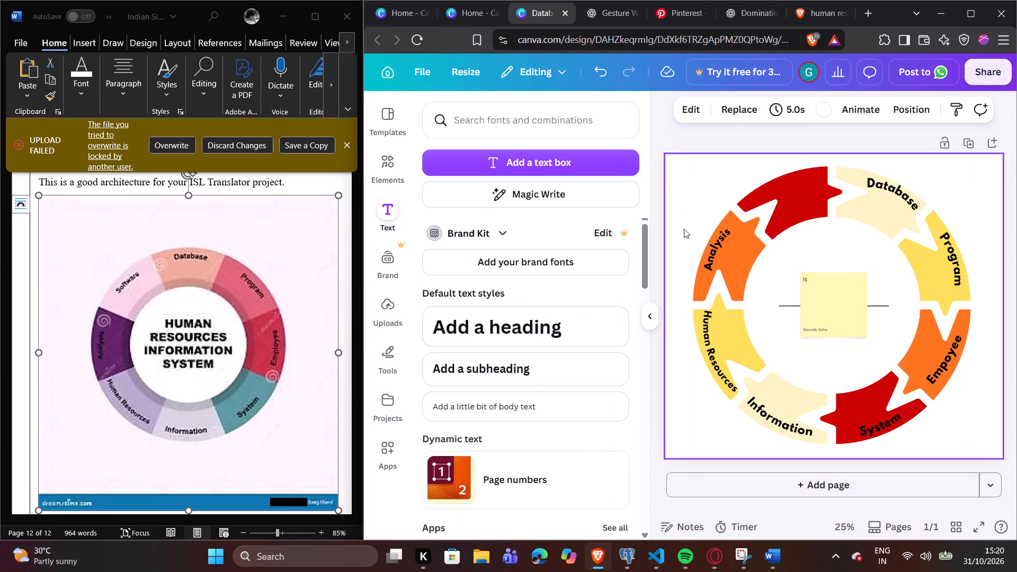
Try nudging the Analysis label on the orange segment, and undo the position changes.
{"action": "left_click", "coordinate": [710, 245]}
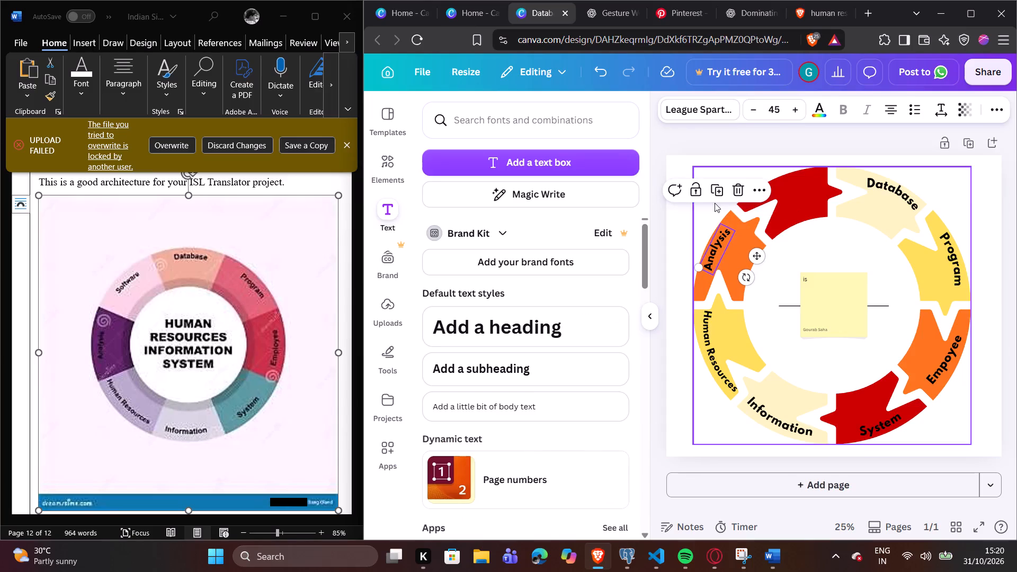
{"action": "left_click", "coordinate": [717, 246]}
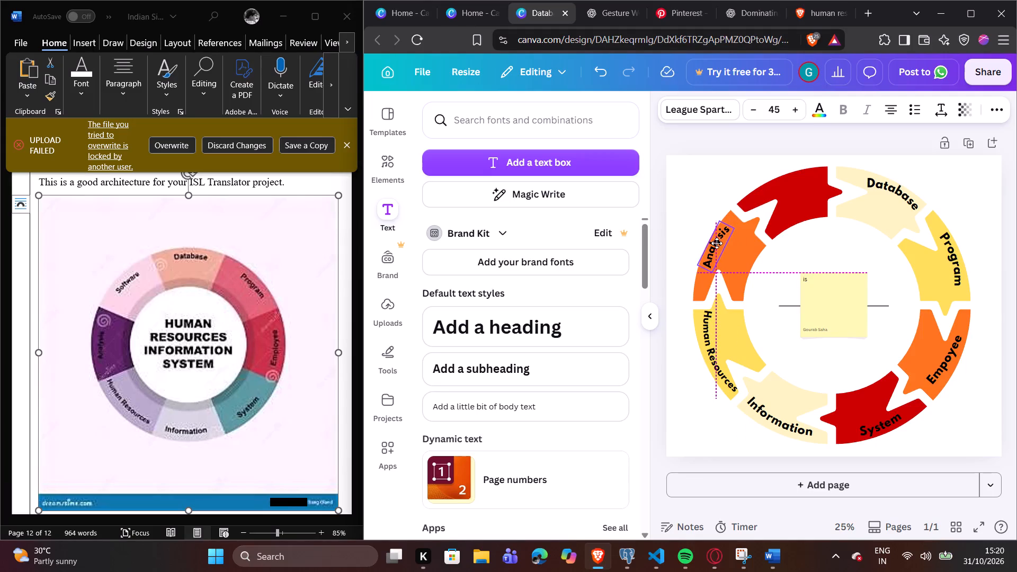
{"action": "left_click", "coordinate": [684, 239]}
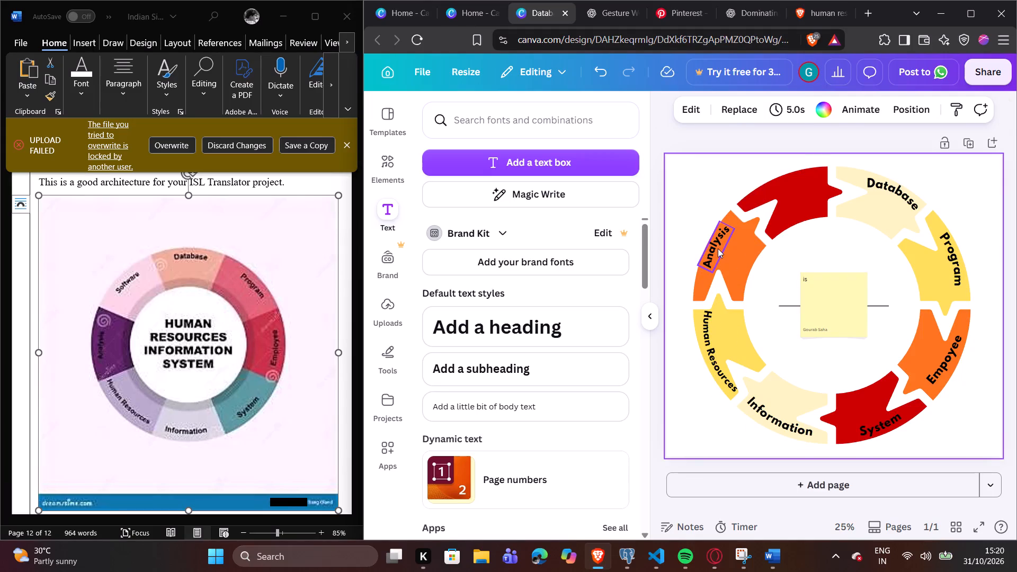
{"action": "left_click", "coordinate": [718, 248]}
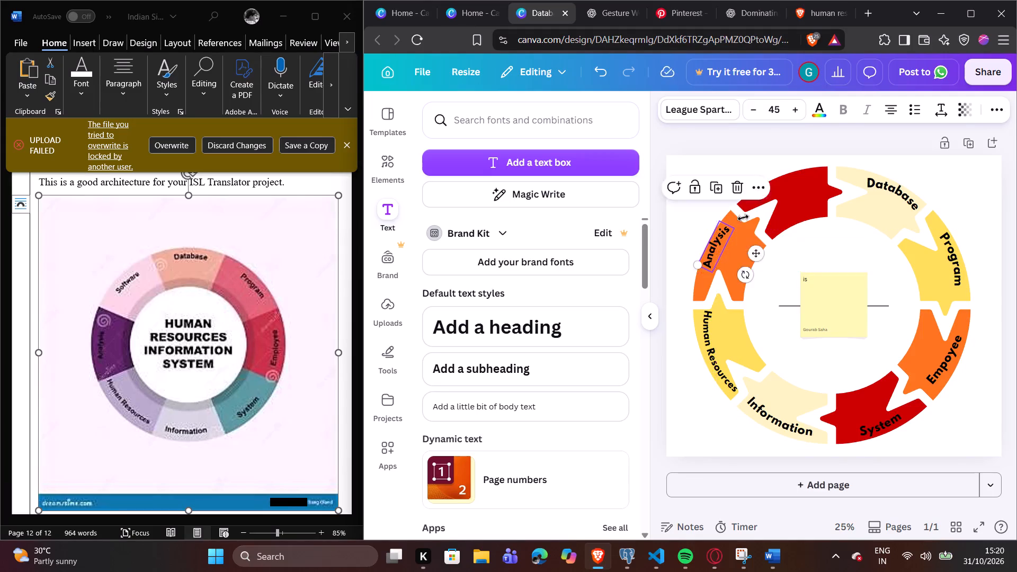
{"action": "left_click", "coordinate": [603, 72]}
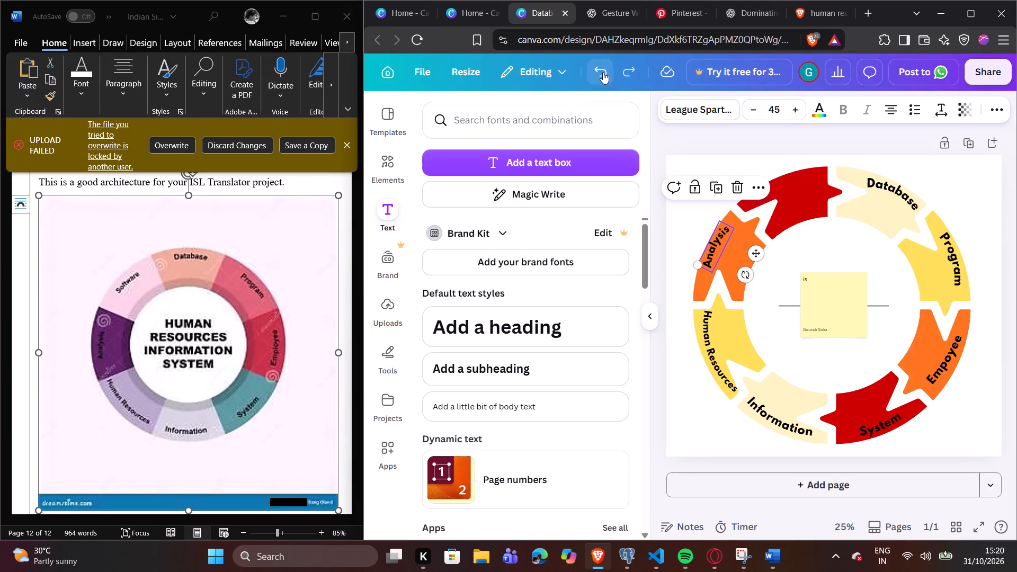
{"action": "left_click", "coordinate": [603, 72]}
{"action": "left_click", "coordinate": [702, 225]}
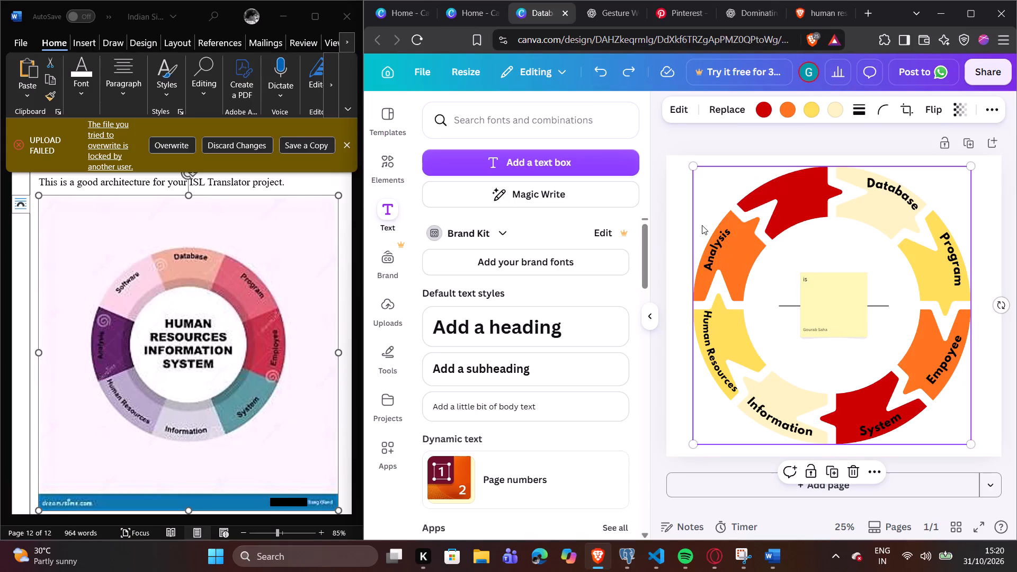
Set the curve effect of the Analysis label to 43.
{"action": "left_click", "coordinate": [718, 234]}
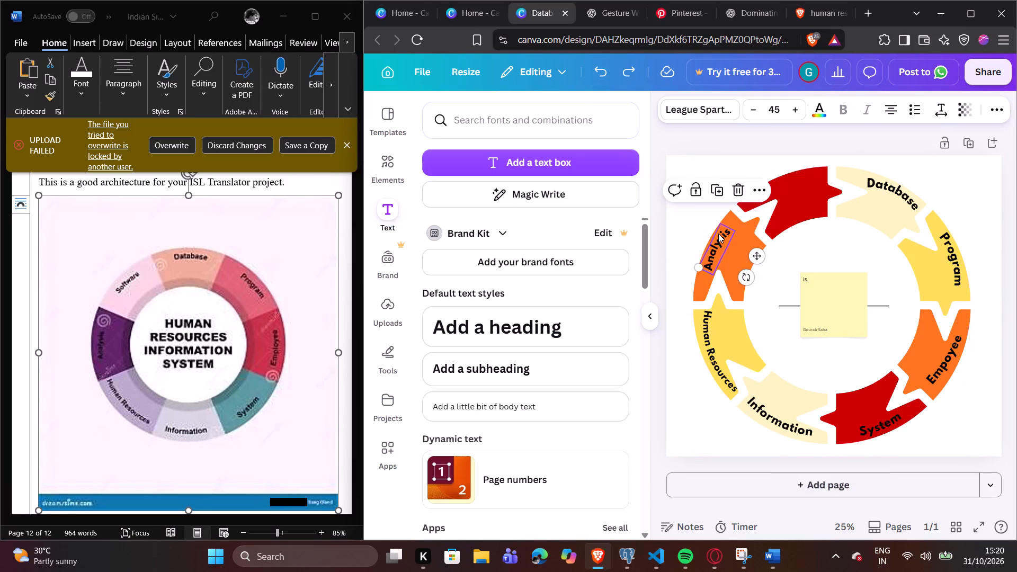
{"action": "double_click", "coordinate": [718, 234]}
{"action": "left_click", "coordinate": [984, 110]}
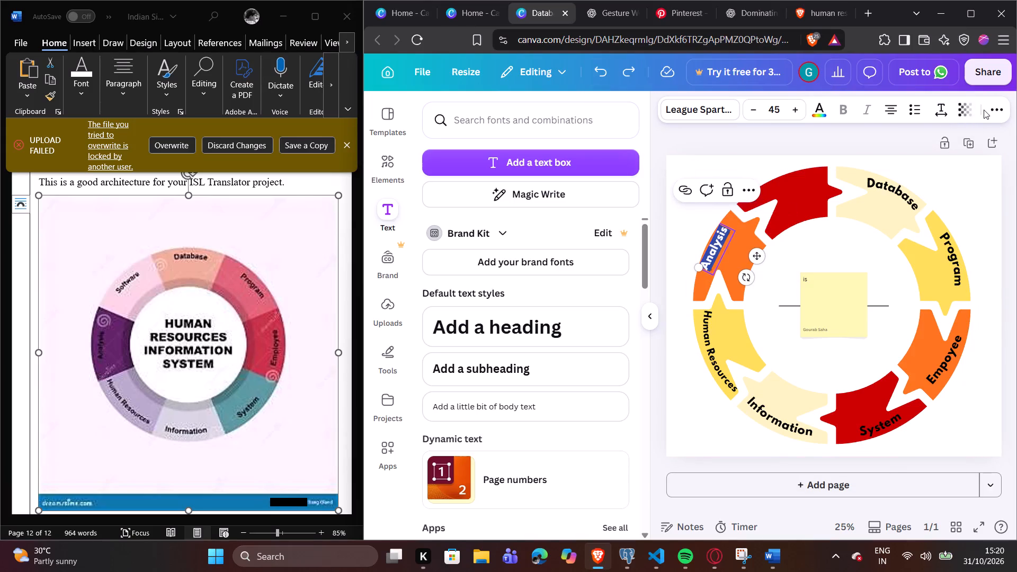
{"action": "left_click", "coordinate": [985, 110]}
{"action": "left_click", "coordinate": [997, 111]}
{"action": "left_click", "coordinate": [858, 140]}
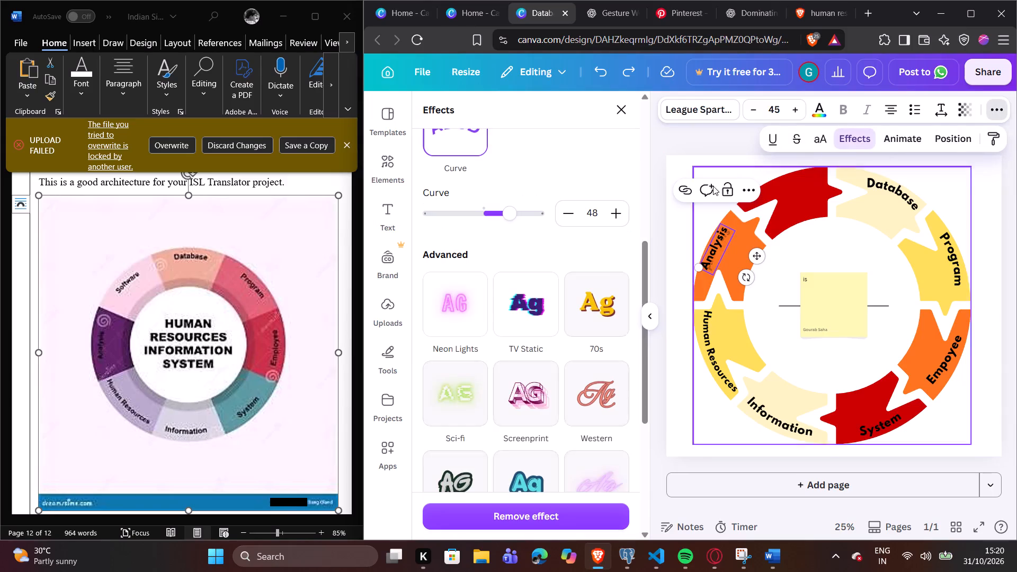
{"action": "left_click_drag", "start_coordinate": [513, 213], "coordinate": [505, 212]}
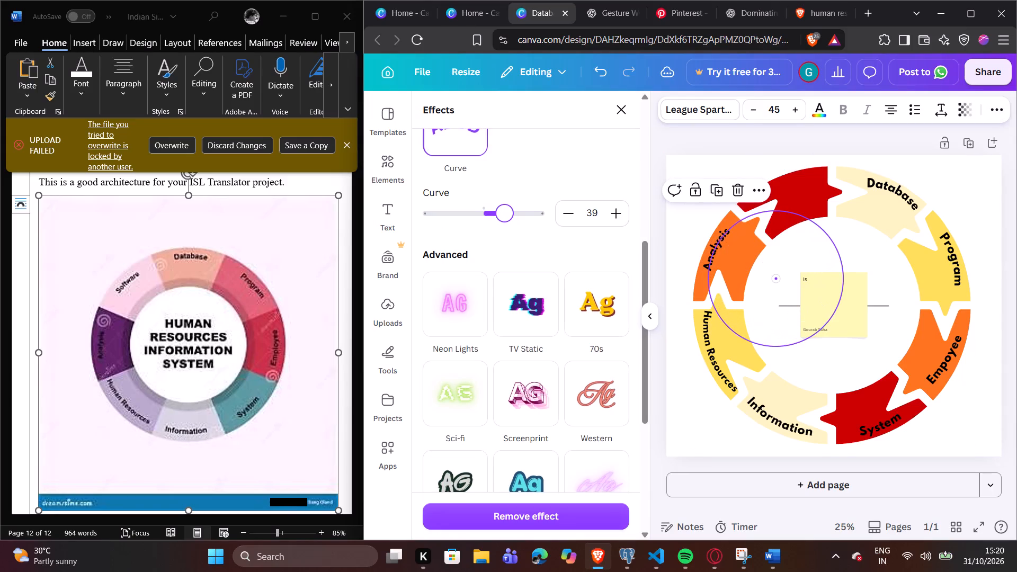
{"action": "left_click_drag", "start_coordinate": [505, 212], "coordinate": [507, 212]}
{"action": "left_click", "coordinate": [564, 172]}
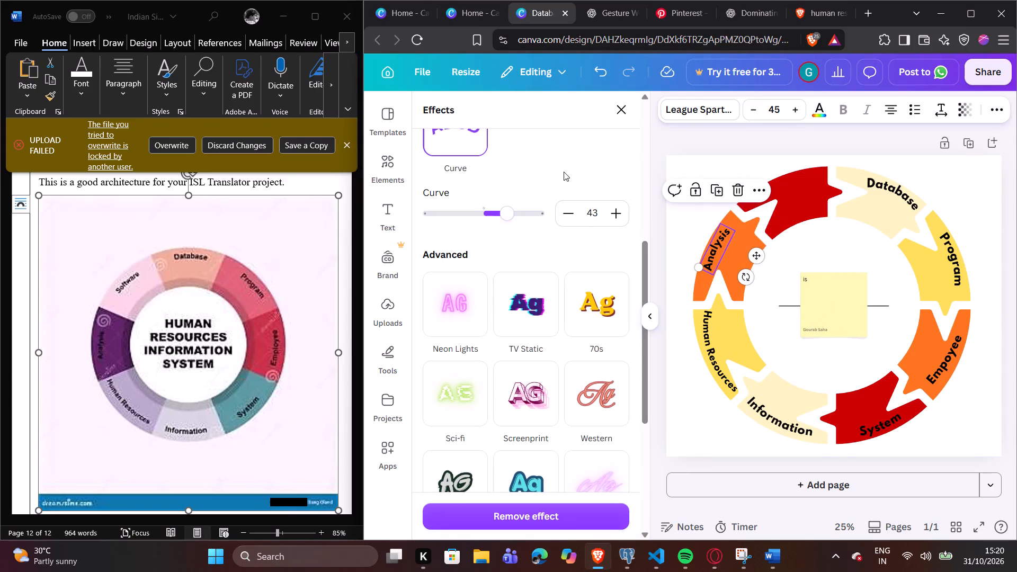
{"action": "left_click", "coordinate": [699, 163]}
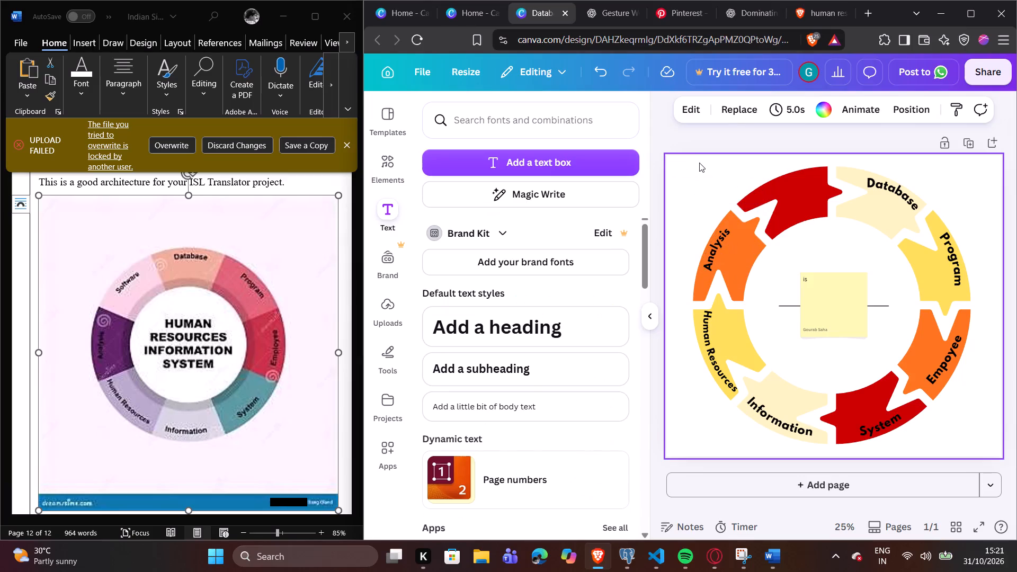
Duplicate the Analysis label onto the upper-left red segment and rotate the copy to follow the outer arc.
{"action": "left_click", "coordinate": [720, 240]}
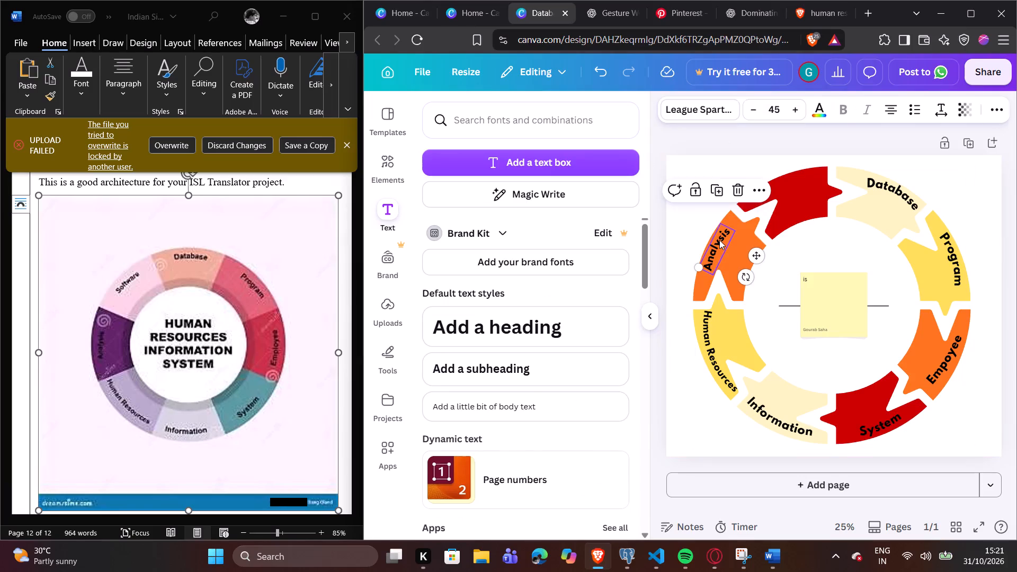
{"action": "left_click", "coordinate": [718, 191]}
{"action": "left_click_drag", "start_coordinate": [730, 159], "coordinate": [731, 165]}
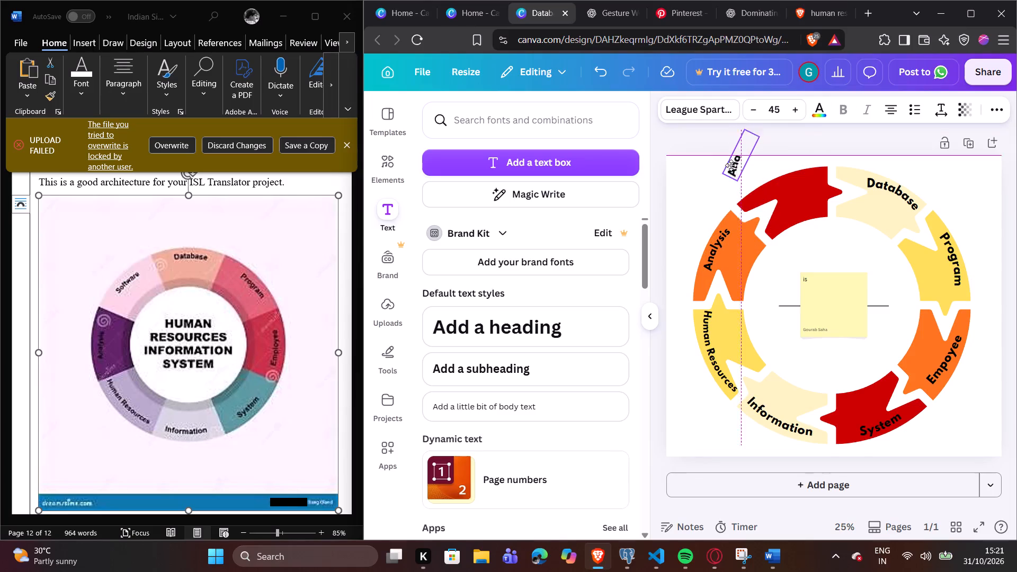
{"action": "left_click_drag", "start_coordinate": [731, 165], "coordinate": [705, 214]}
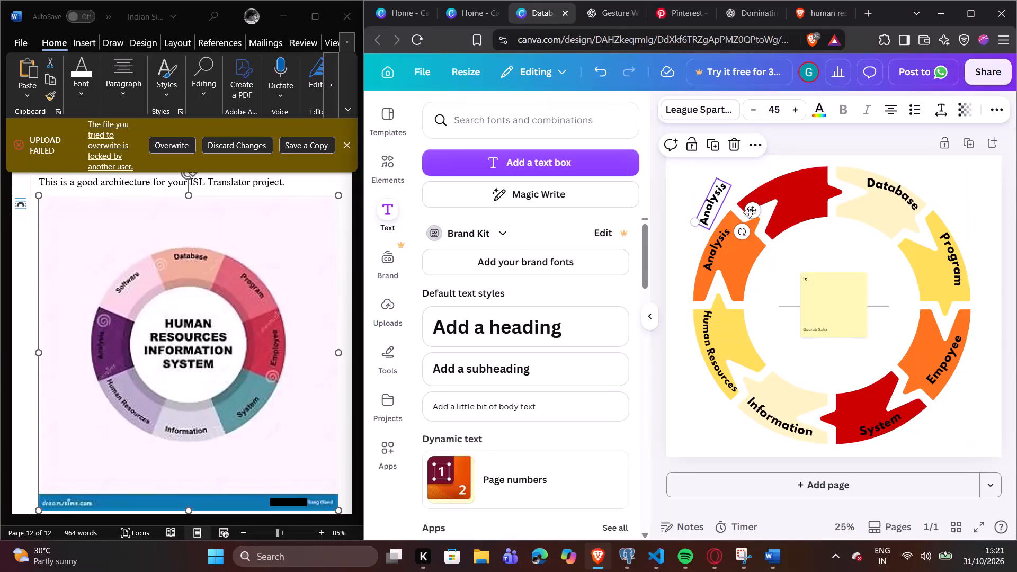
{"action": "left_click_drag", "start_coordinate": [738, 231], "coordinate": [728, 228]}
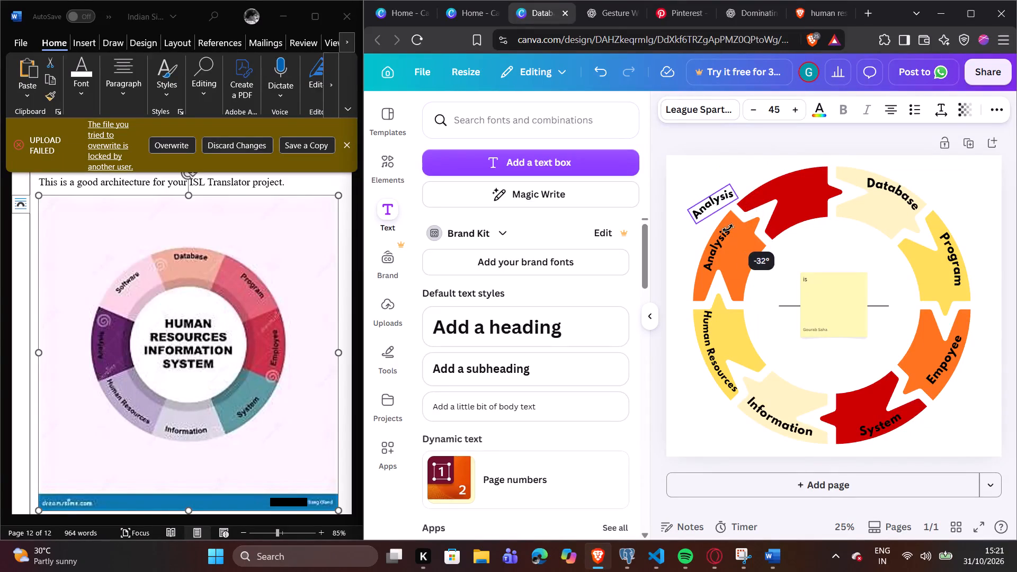
{"action": "left_click_drag", "start_coordinate": [728, 228], "coordinate": [748, 221]}
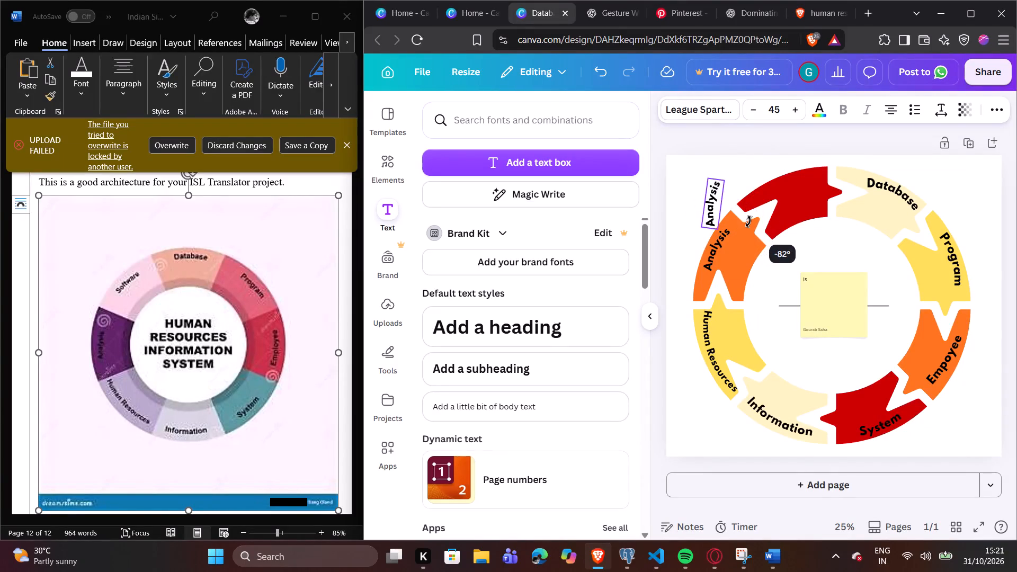
{"action": "left_click_drag", "start_coordinate": [748, 221], "coordinate": [727, 221]}
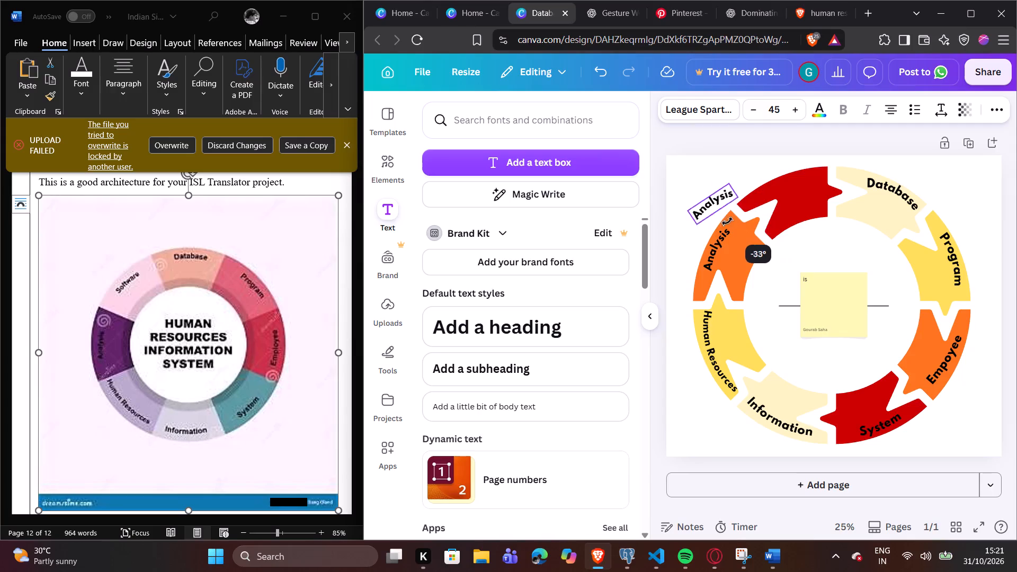
{"action": "left_click_drag", "start_coordinate": [727, 221], "coordinate": [730, 221]}
{"action": "left_click_drag", "start_coordinate": [712, 205], "coordinate": [783, 192]}
{"action": "left_click_drag", "start_coordinate": [816, 138], "coordinate": [842, 151]}
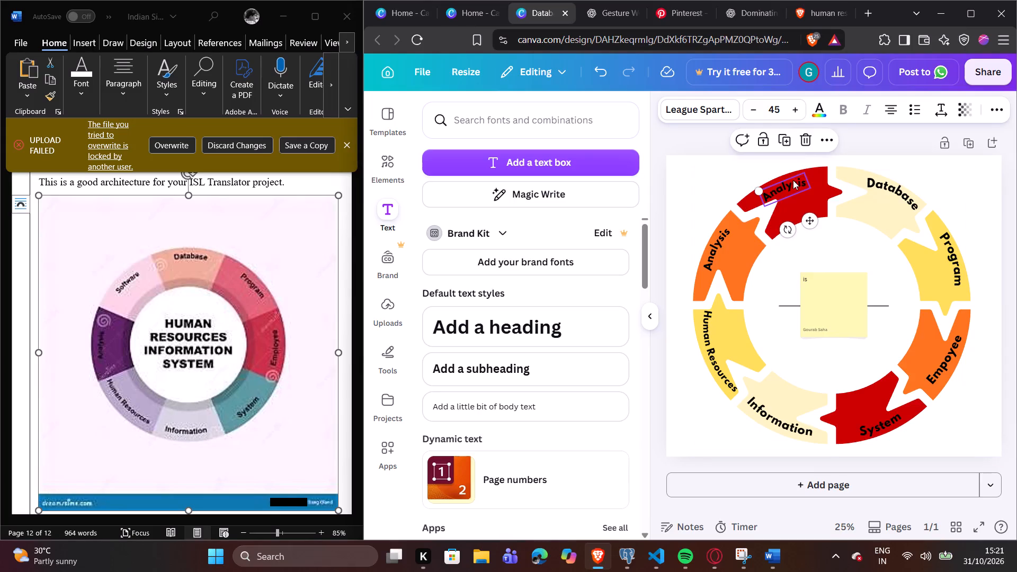
Replace the text of the Analysis copy on the red segment with "Software" and nudge the label into place.
{"action": "left_click", "coordinate": [793, 181]}
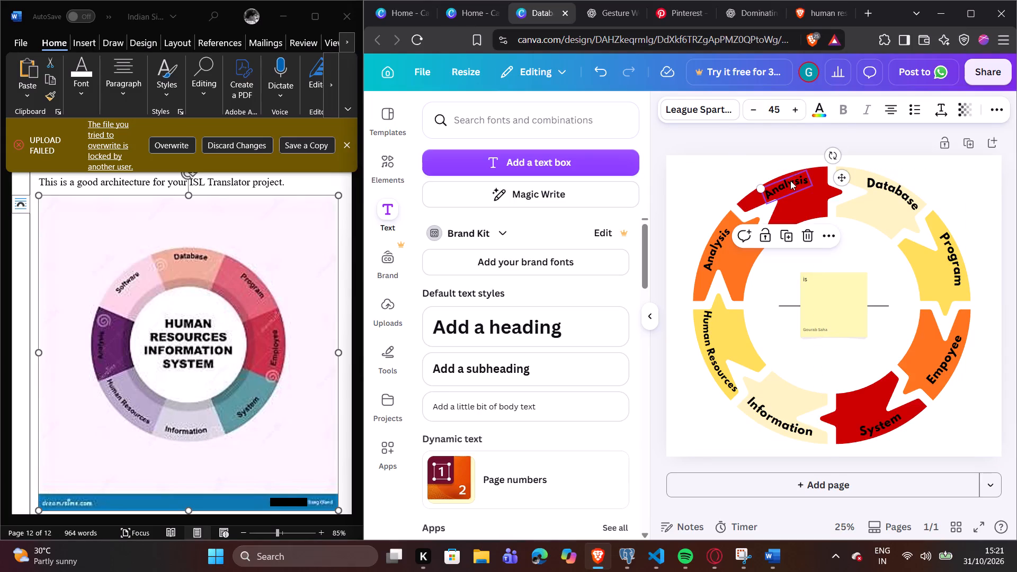
{"action": "double_click", "coordinate": [790, 181]}
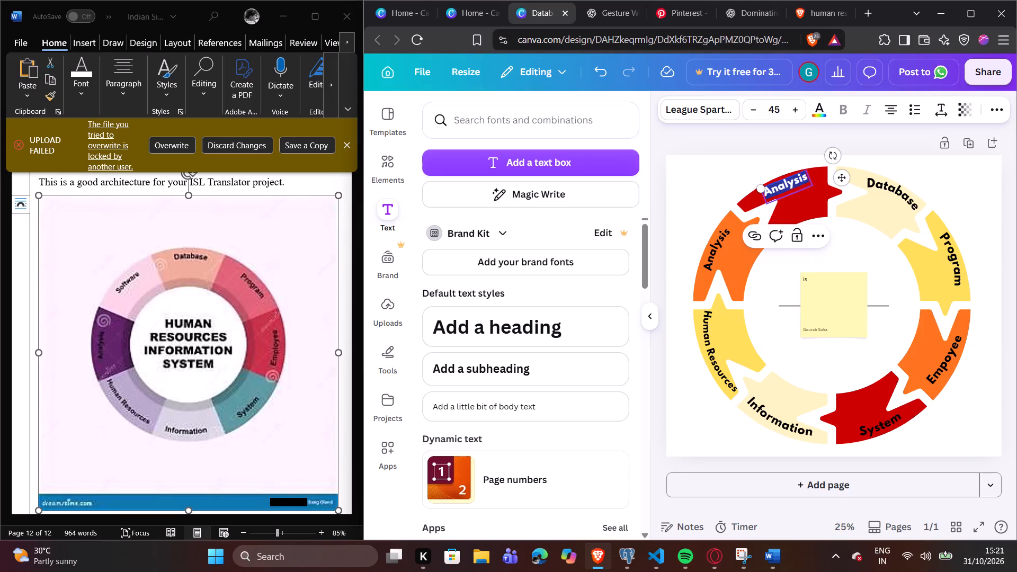
{"action": "type", "text": "Software"}
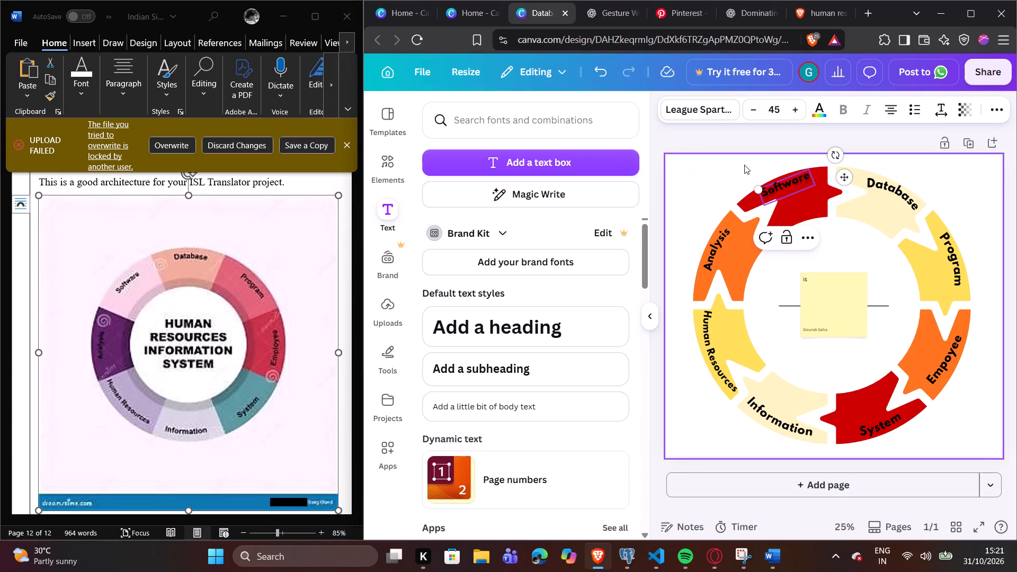
{"action": "left_click", "coordinate": [744, 165]}
{"action": "left_click", "coordinate": [789, 181]}
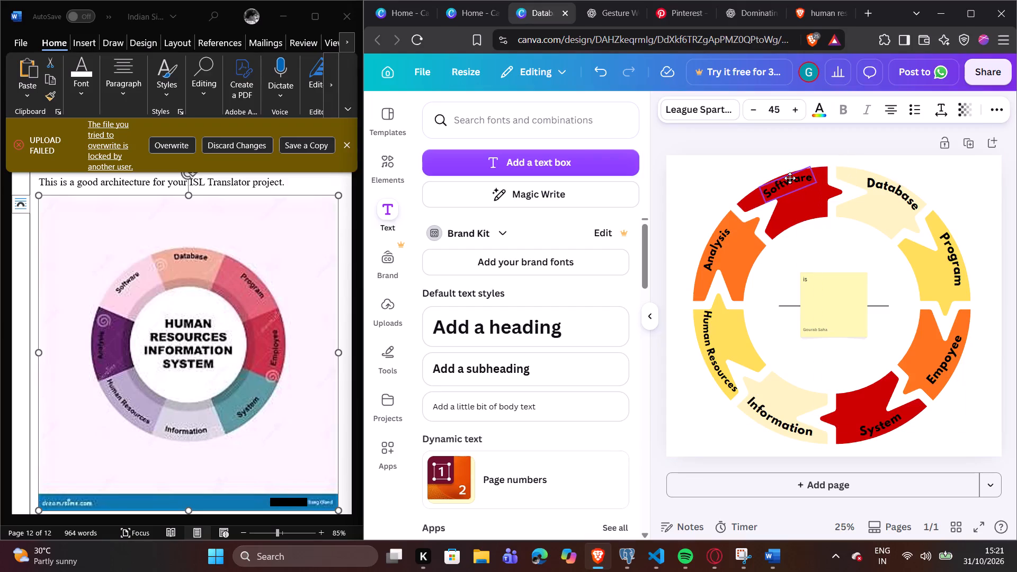
{"action": "left_click", "coordinate": [747, 175]}
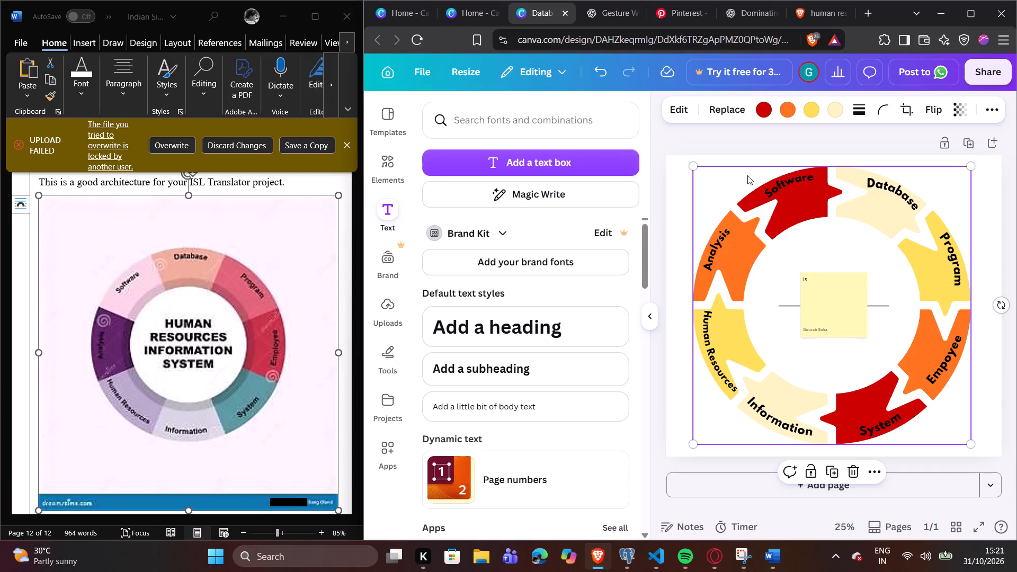
Delete the yellow sticky note in the centre of the ring.
{"action": "left_click", "coordinate": [846, 305]}
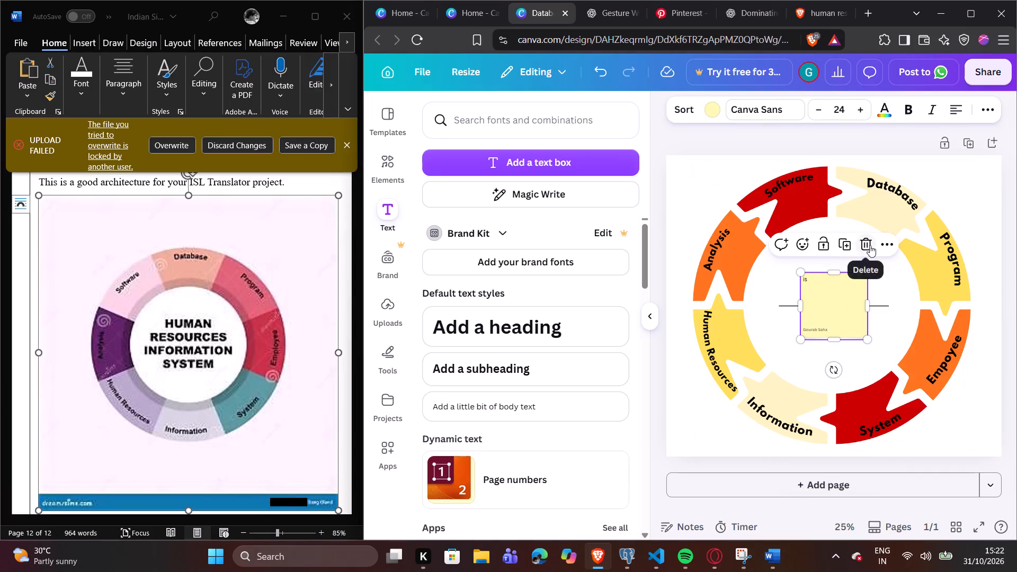
{"action": "left_click", "coordinate": [870, 245]}
Delete the horizontal line in the centre of the ring.
{"action": "left_click", "coordinate": [822, 305]}
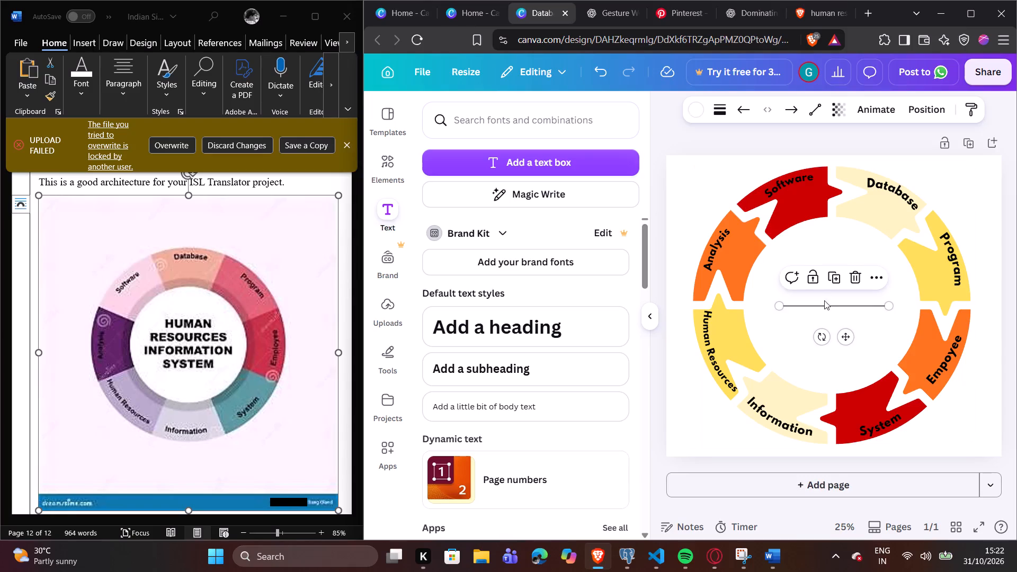
{"action": "left_click", "coordinate": [862, 285]}
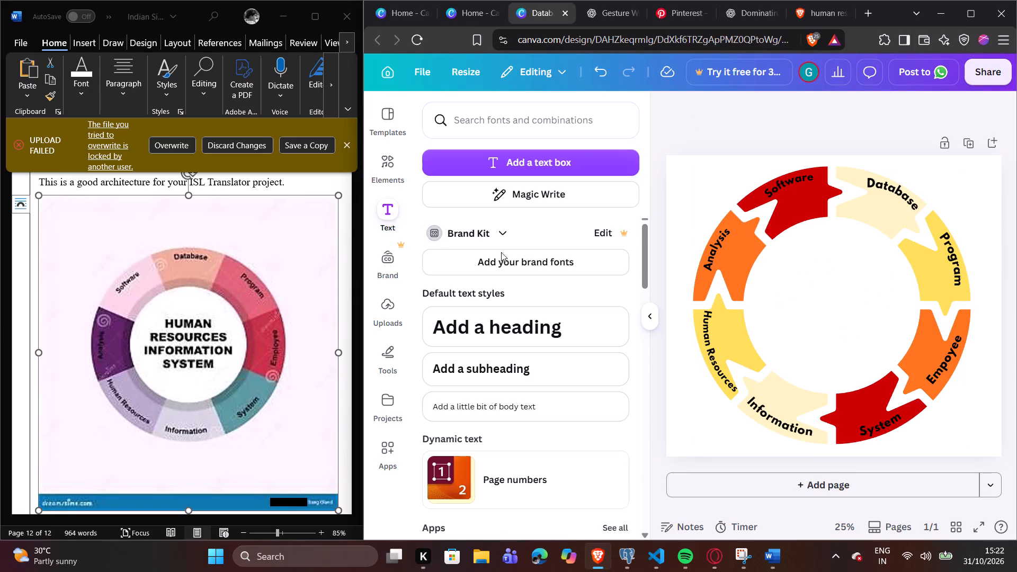
Add a heading text in the centre of the ring reading "HUMAN" in capitals.
{"action": "left_click", "coordinate": [540, 330]}
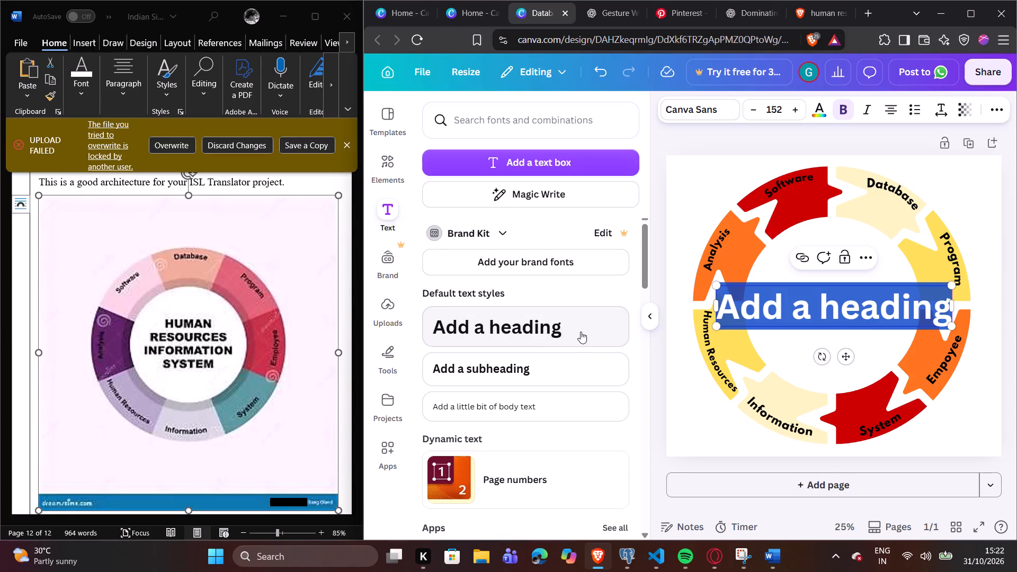
{"action": "key", "text": "shift+h"}
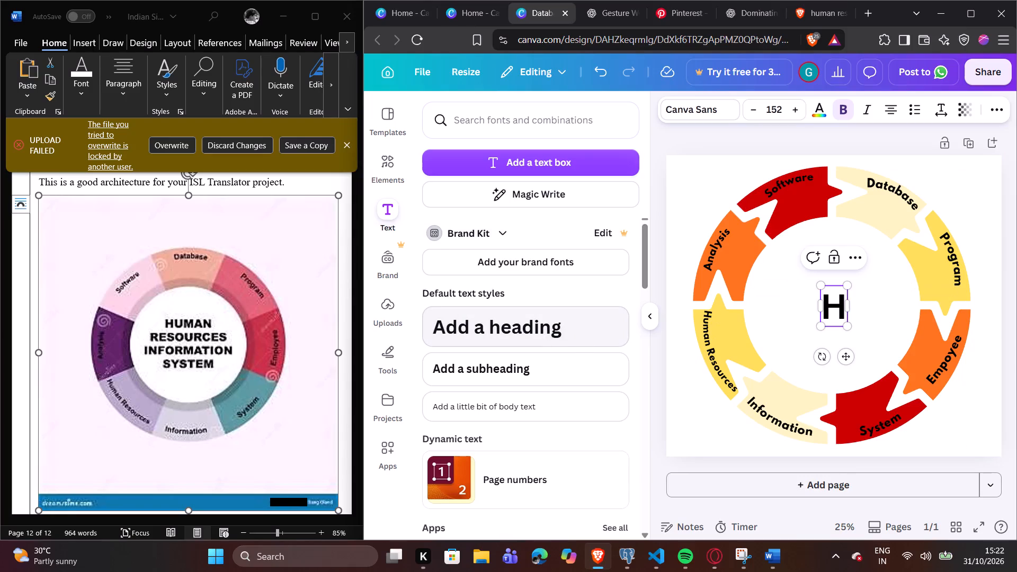
{"action": "key", "text": "u"}
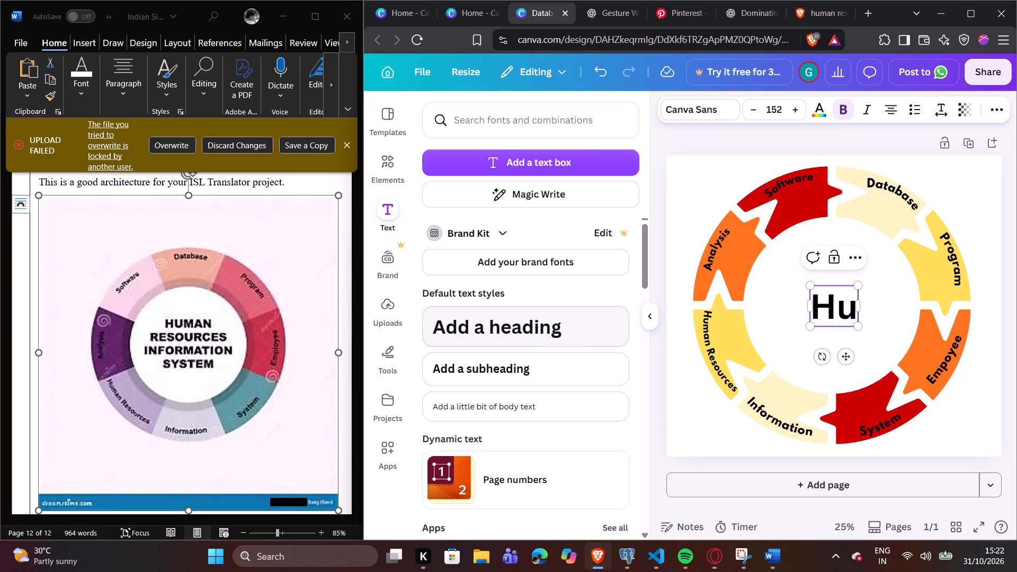
{"action": "key", "text": "m"}
{"action": "type", "text": "an"}
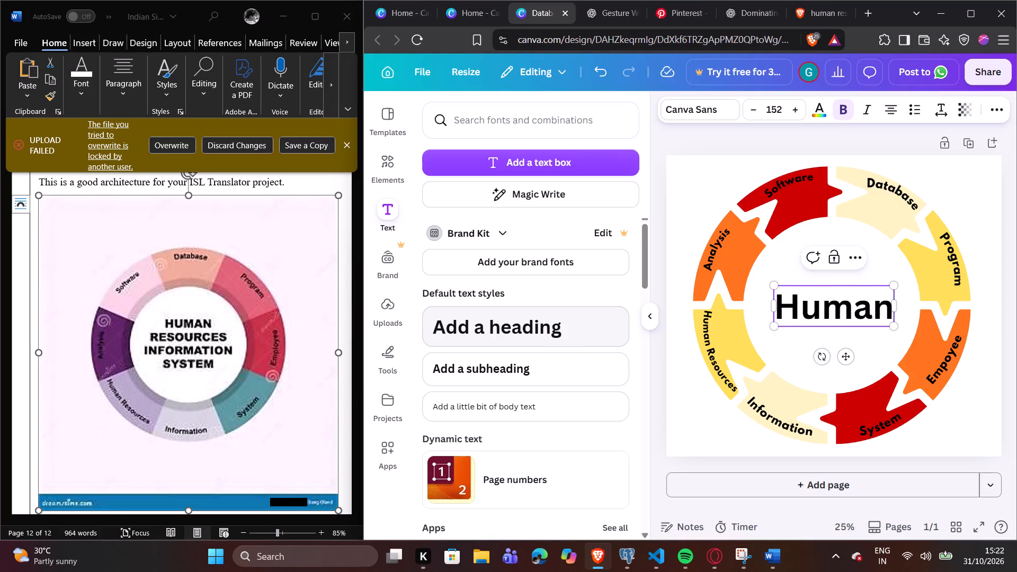
{"action": "double_click", "coordinate": [812, 317]}
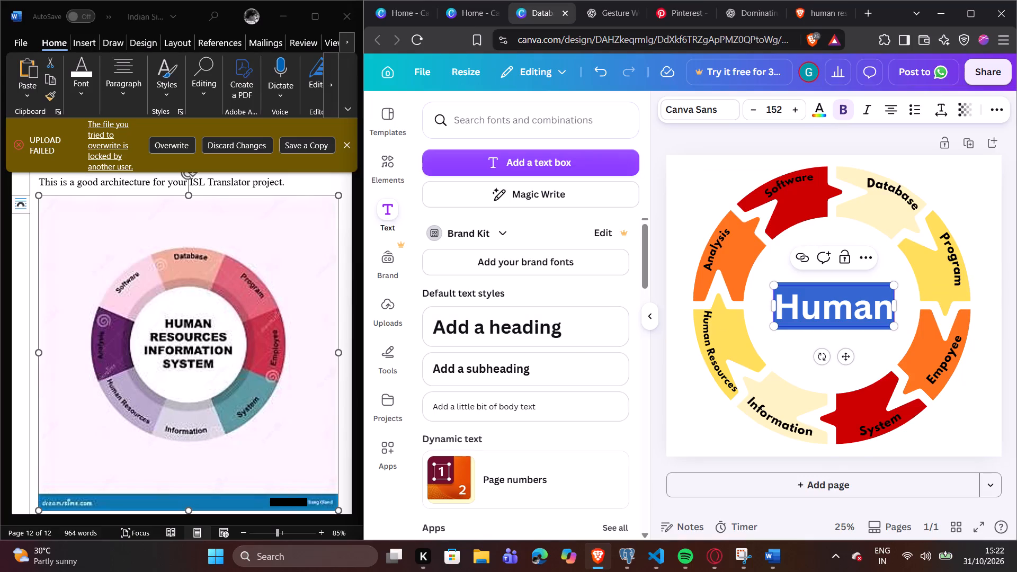
{"action": "type", "text": "HUMAN"}
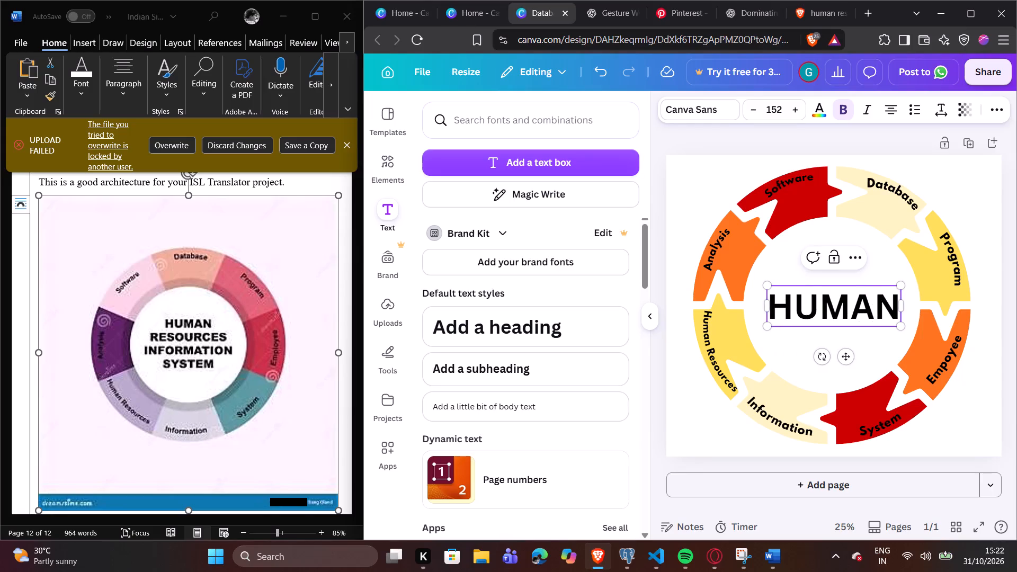
Continue the heading below HUMAN with three more lines: "RESOURCES", "INFORMATION" and "SYSTEM".
{"action": "key", "text": "Return"}
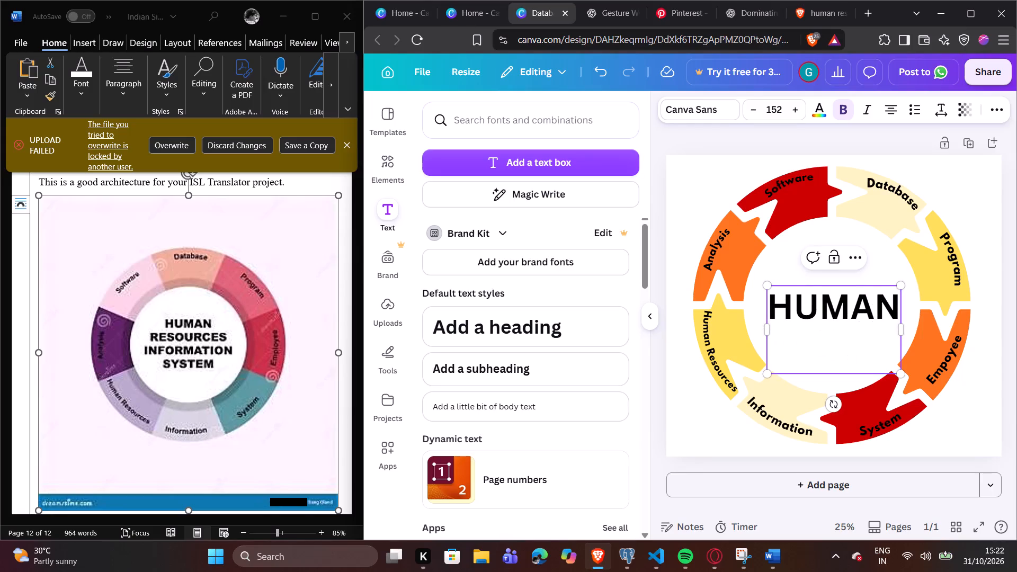
{"action": "type", "text": "RE"}
{"action": "type", "text": "SO"}
{"action": "type", "text": "UR"}
{"action": "key", "text": "c"}
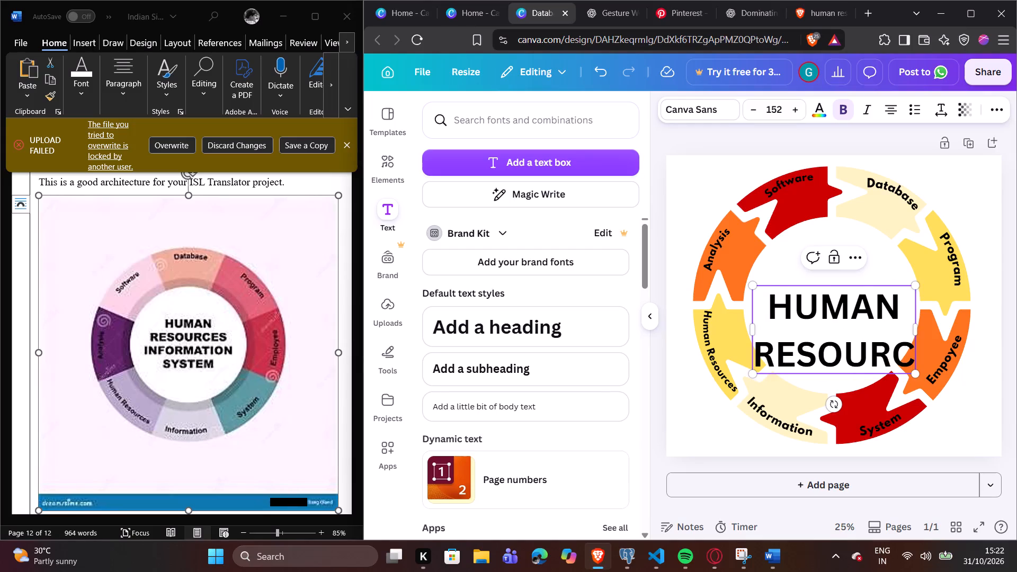
{"action": "type", "text": "ES"}
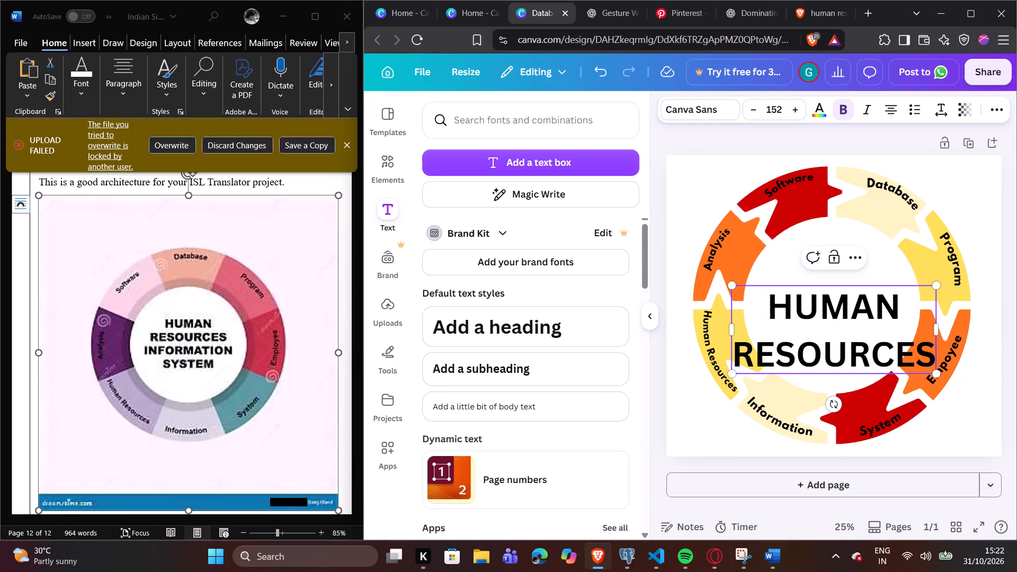
{"action": "key", "text": "Return"}
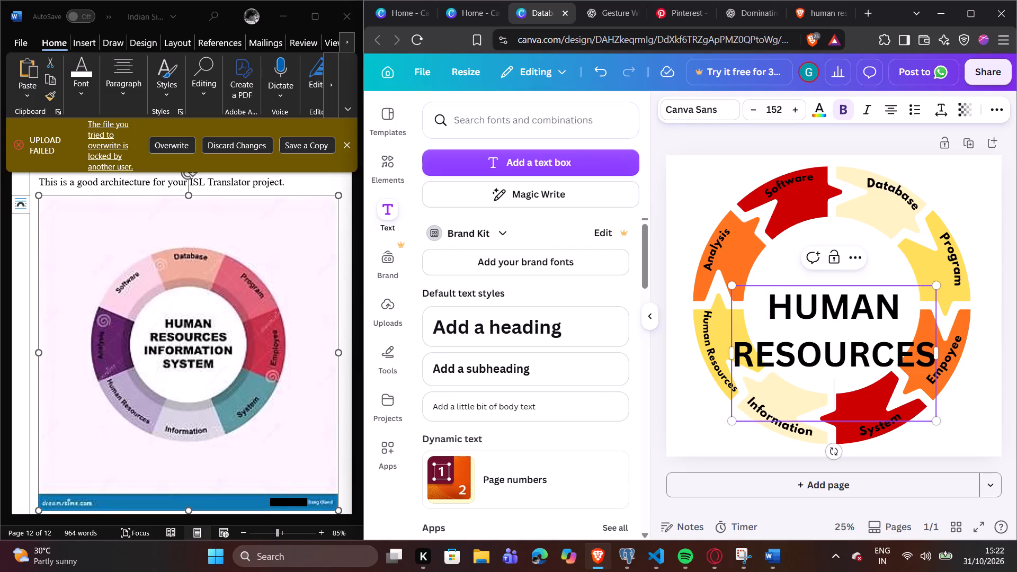
{"action": "type", "text": "IN"}
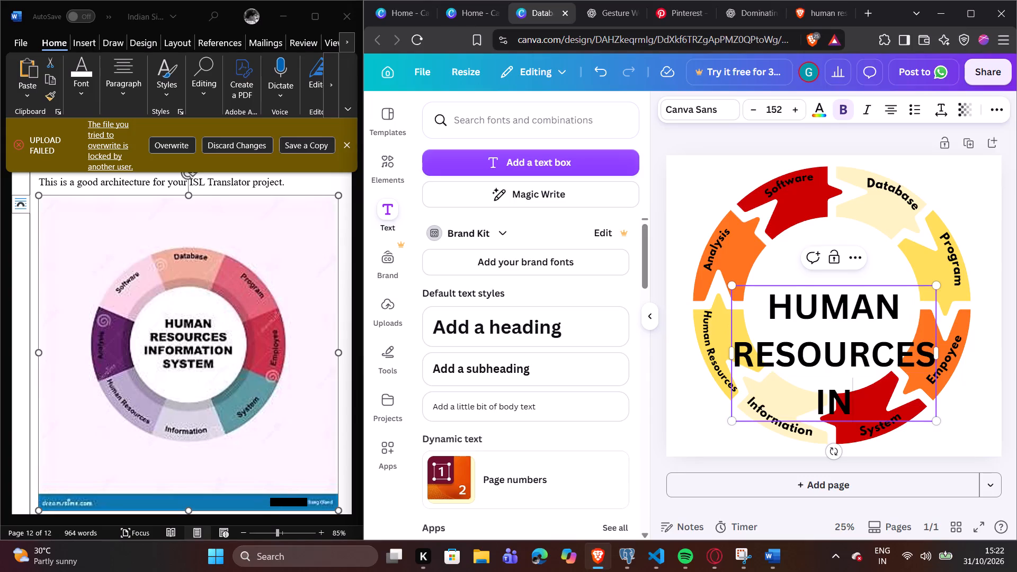
{"action": "type", "text": "FOR"}
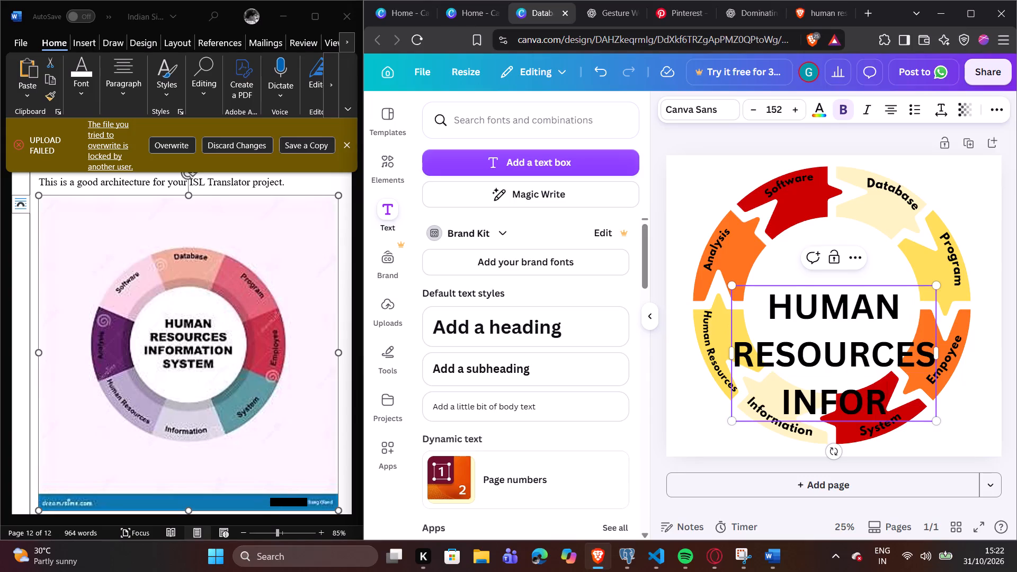
{"action": "type", "text": "MATIO"}
{"action": "key", "text": "n"}
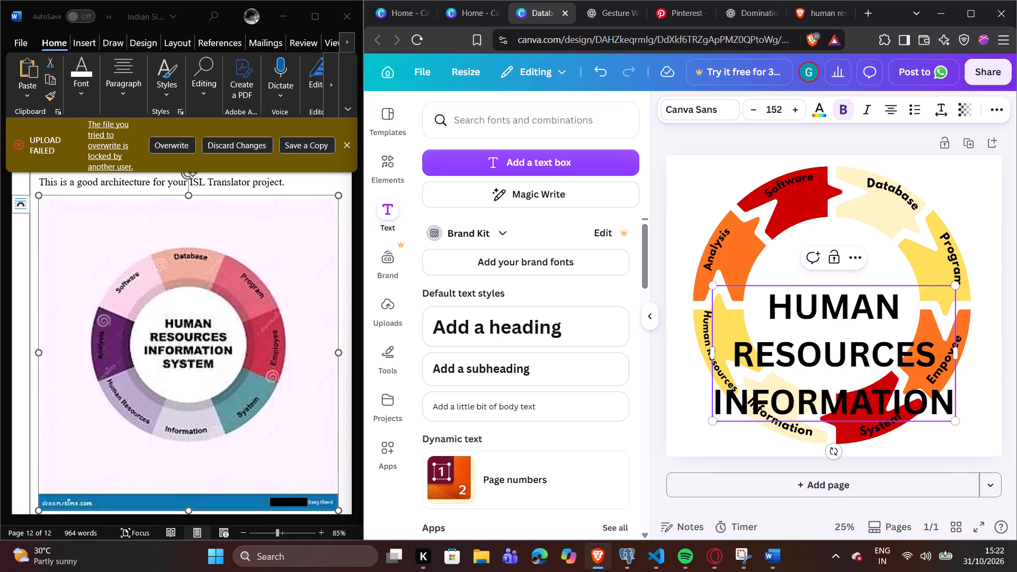
{"action": "key", "text": "Return"}
{"action": "type", "text": "SYS"}
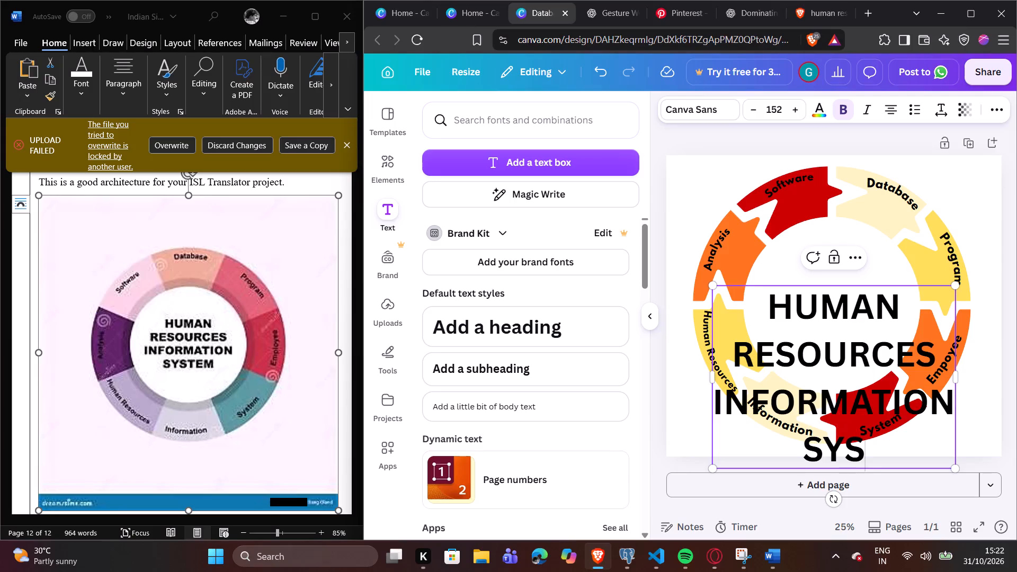
{"action": "type", "text": "TEM"}
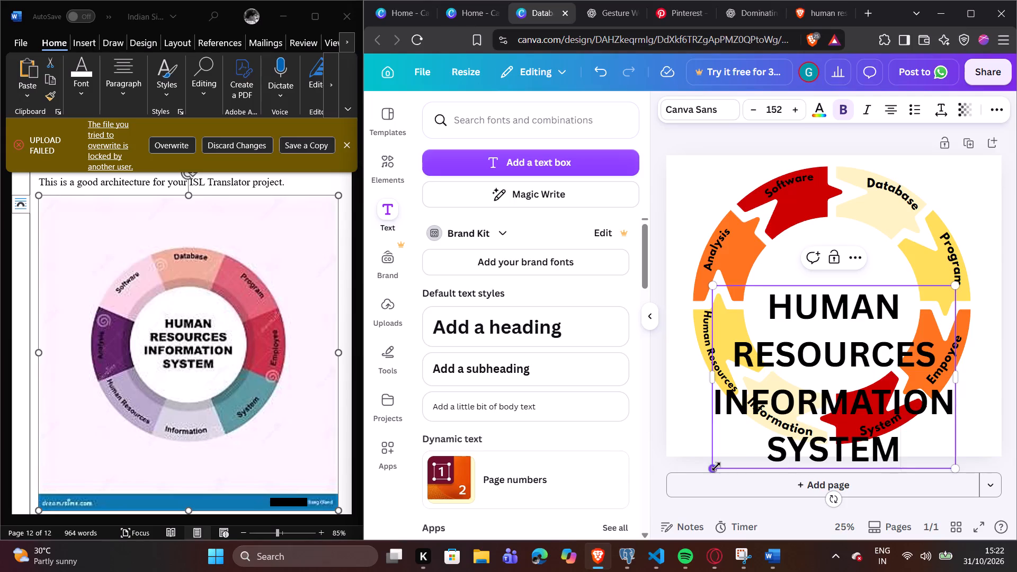
Shrink the four-line heading to a font size of about 67.1 and move it into the centre of the ring.
{"action": "left_click_drag", "start_coordinate": [716, 467], "coordinate": [824, 327]}
{"action": "left_click", "coordinate": [824, 327]}
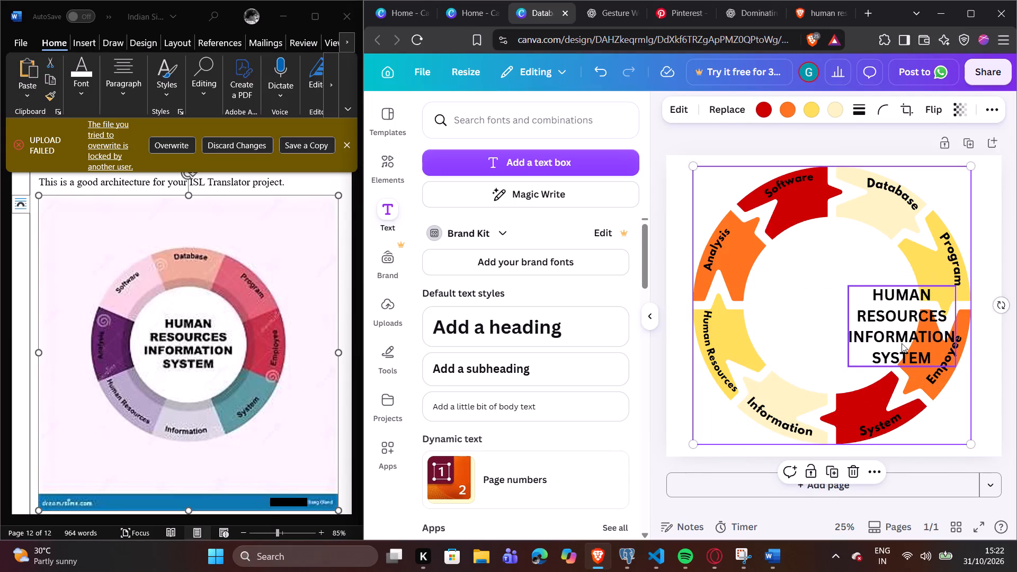
{"action": "left_click_drag", "start_coordinate": [912, 343], "coordinate": [842, 314]}
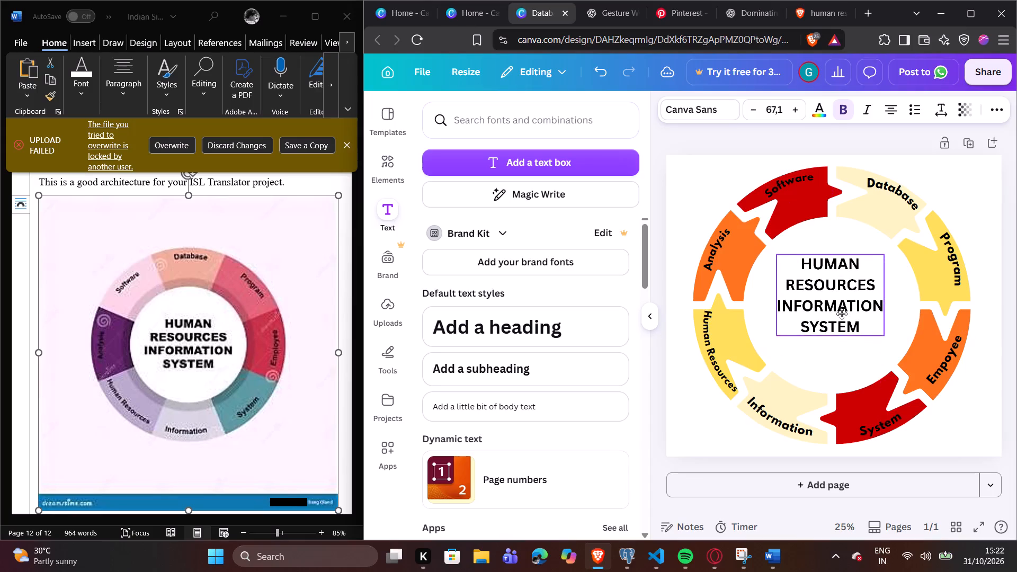
{"action": "left_click_drag", "start_coordinate": [842, 314], "coordinate": [843, 319]}
Change the font of the whole centre heading to League Spartan.
{"action": "left_click", "coordinate": [860, 332]}
{"action": "left_click", "coordinate": [860, 332]}
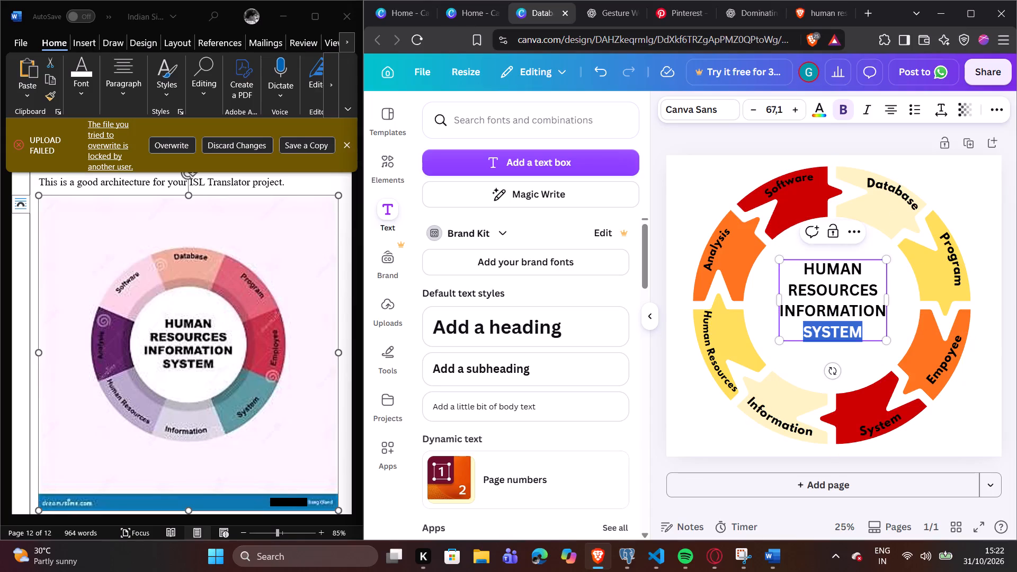
{"action": "left_click", "coordinate": [860, 332]}
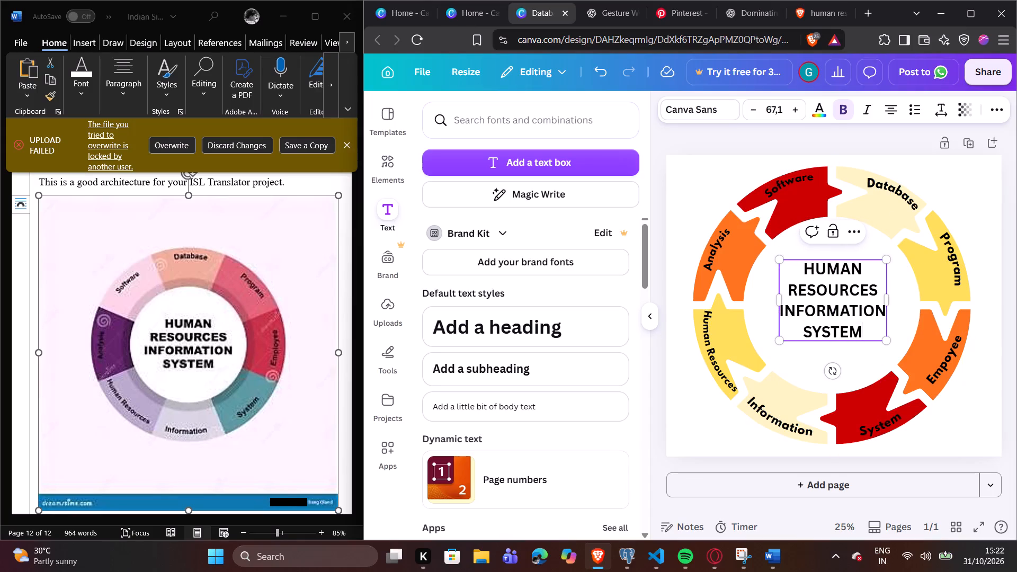
{"action": "left_click_drag", "start_coordinate": [861, 332], "coordinate": [798, 273]}
{"action": "left_click", "coordinate": [724, 117]}
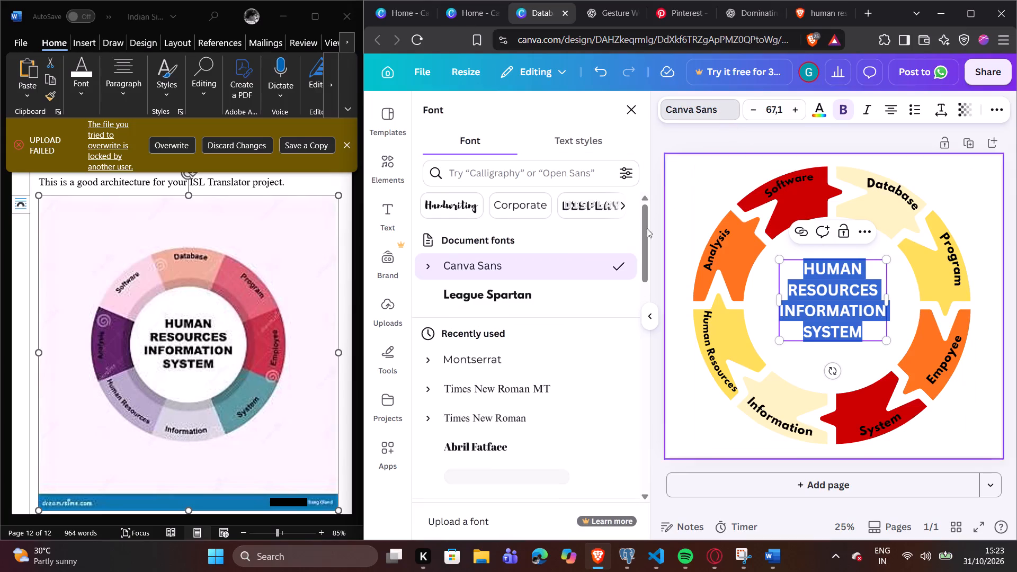
{"action": "left_click", "coordinate": [586, 293]}
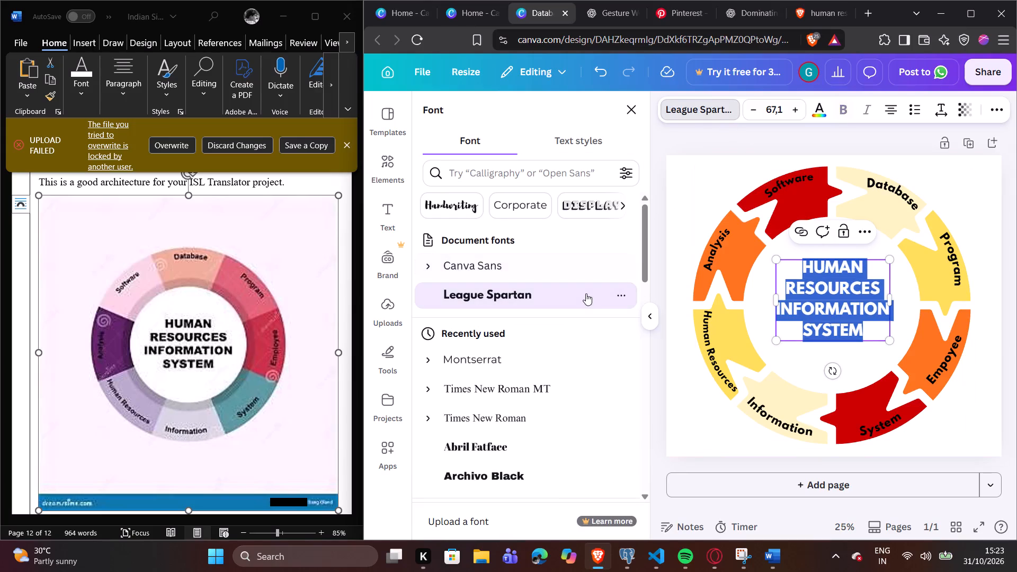
{"action": "left_click", "coordinate": [976, 234]}
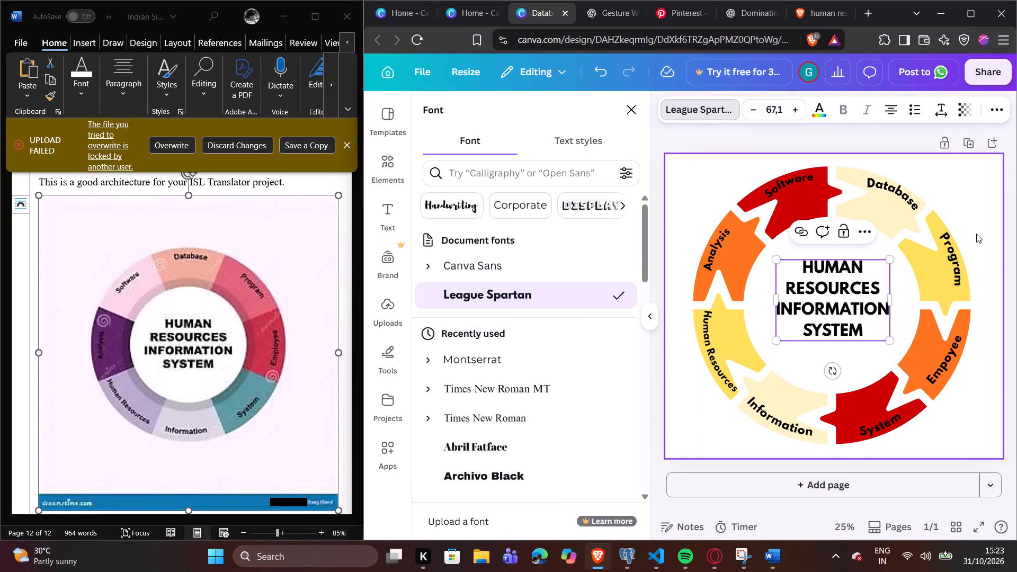
Enlarge the centre heading to a font size of about 83.3 and centre it inside the ring.
{"action": "left_click", "coordinate": [854, 289]}
{"action": "left_click_drag", "start_coordinate": [893, 339], "coordinate": [903, 356]}
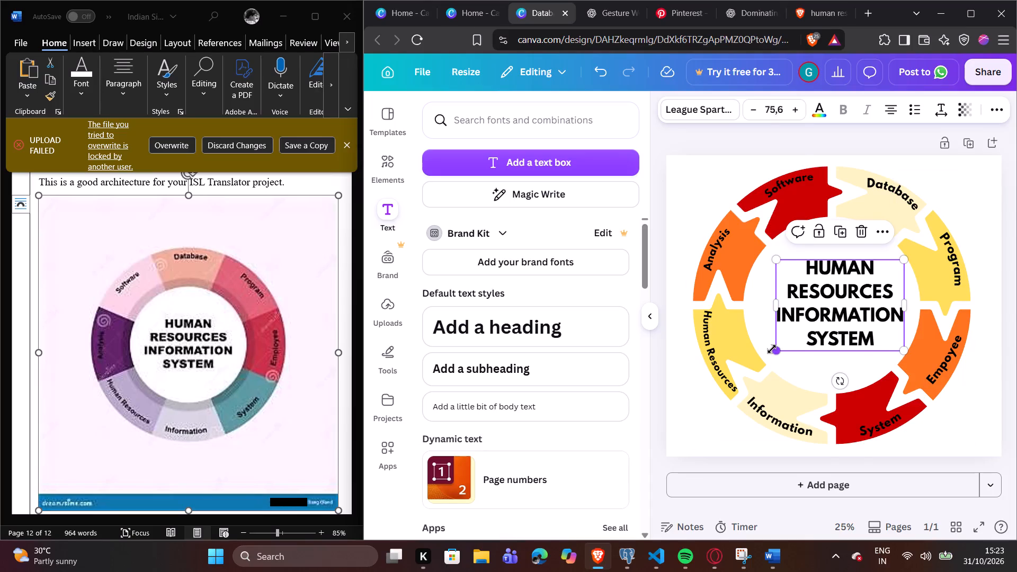
{"action": "left_click_drag", "start_coordinate": [772, 349], "coordinate": [752, 347]}
{"action": "left_click", "coordinate": [804, 249]}
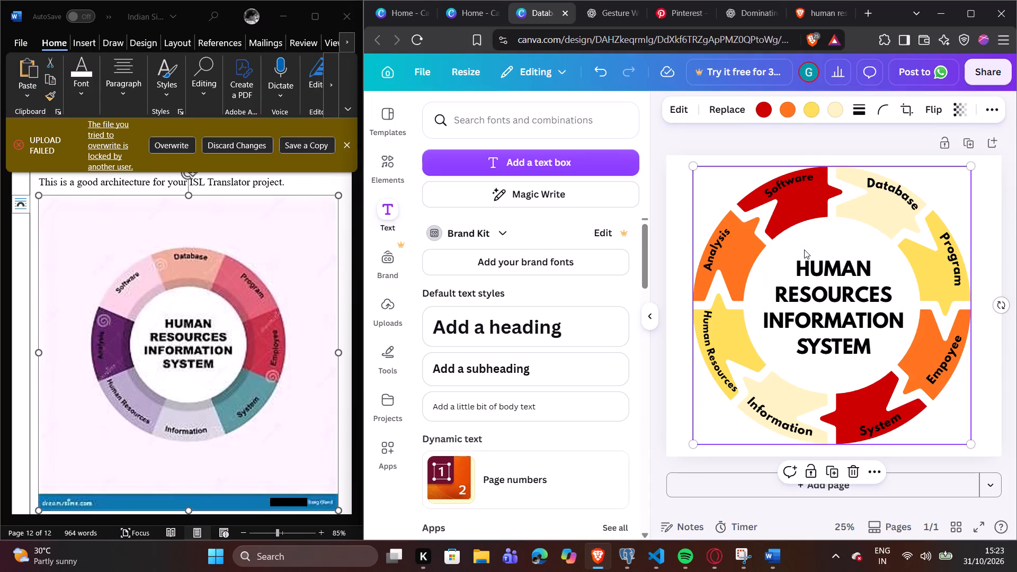
{"action": "left_click_drag", "start_coordinate": [823, 301], "coordinate": [824, 296]}
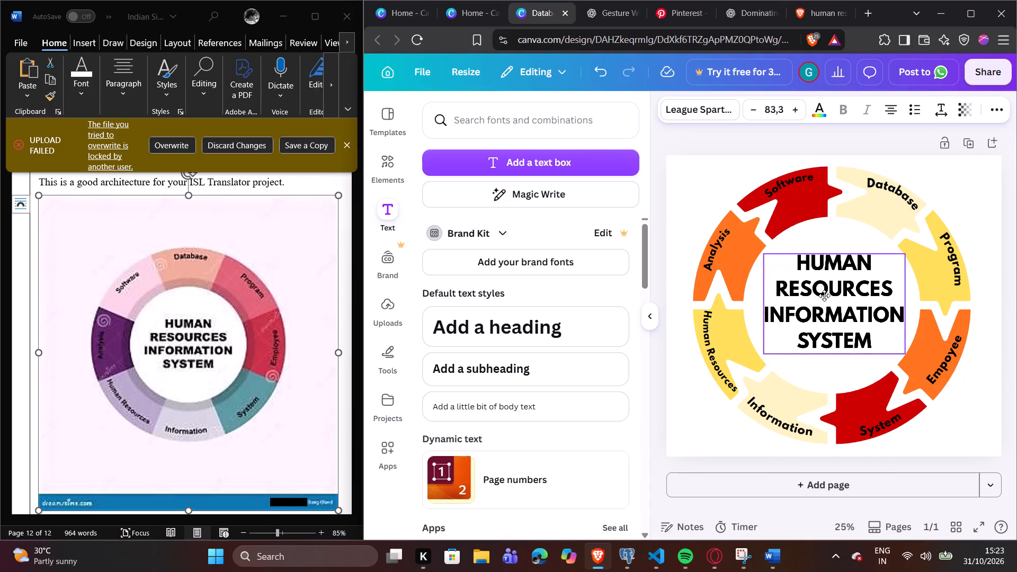
{"action": "left_click_drag", "start_coordinate": [824, 296], "coordinate": [823, 296]}
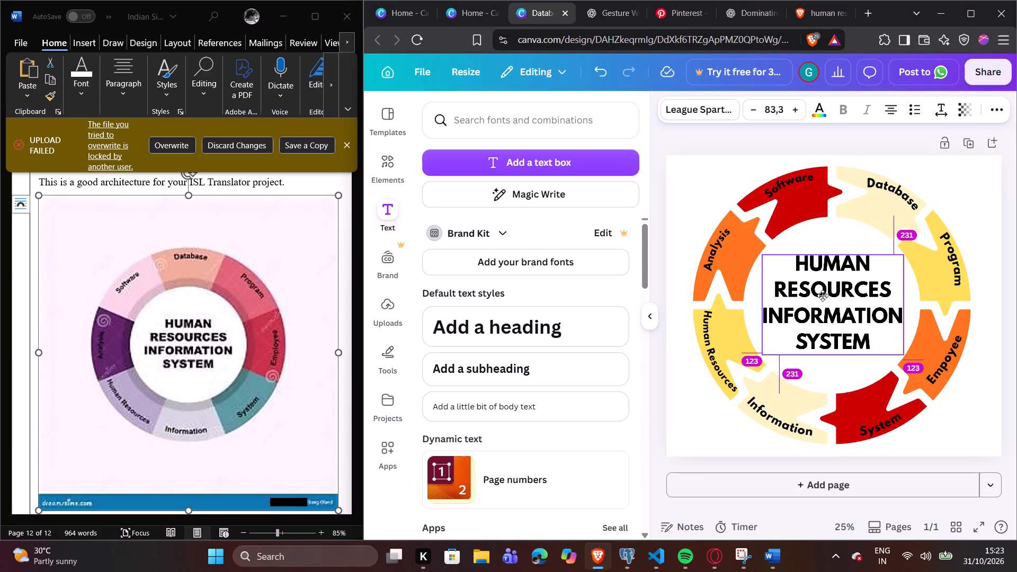
{"action": "left_click_drag", "start_coordinate": [823, 296], "coordinate": [824, 296]}
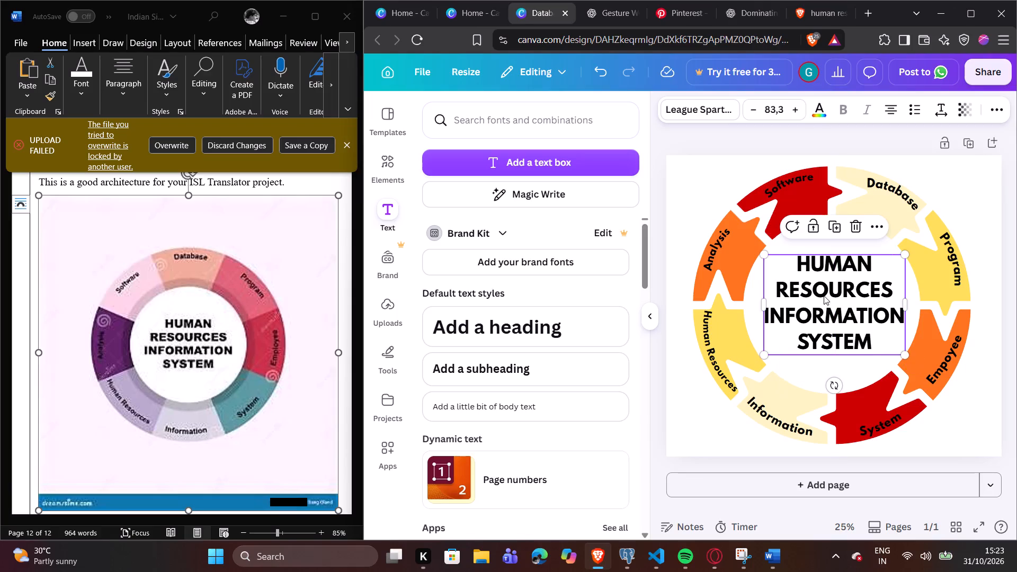
{"action": "left_click", "coordinate": [826, 245]}
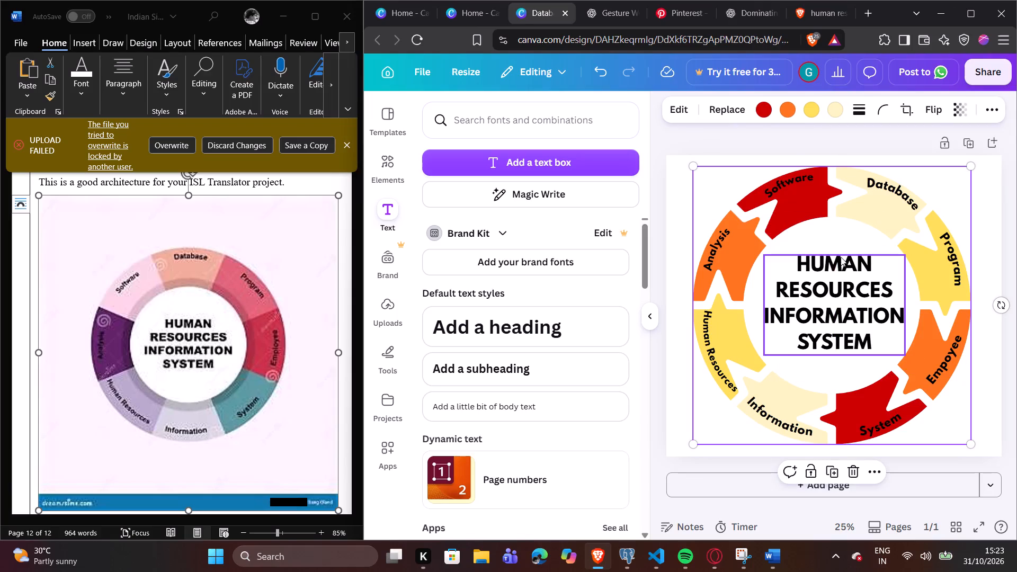
{"action": "left_click", "coordinate": [955, 190]}
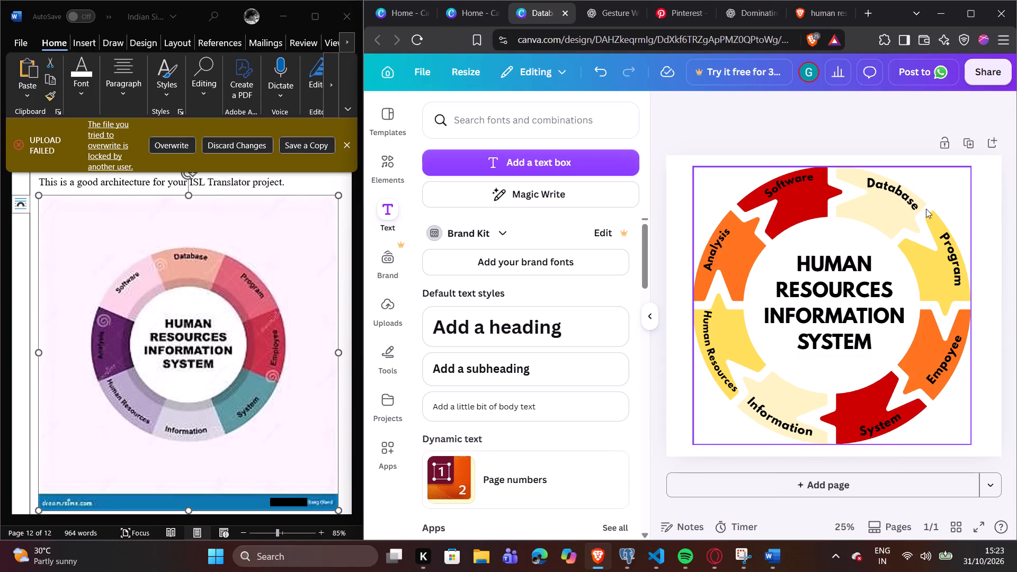
Lock the page with the finished ring diagram.
{"action": "left_click", "coordinate": [926, 209]}
{"action": "left_click", "coordinate": [939, 144]}
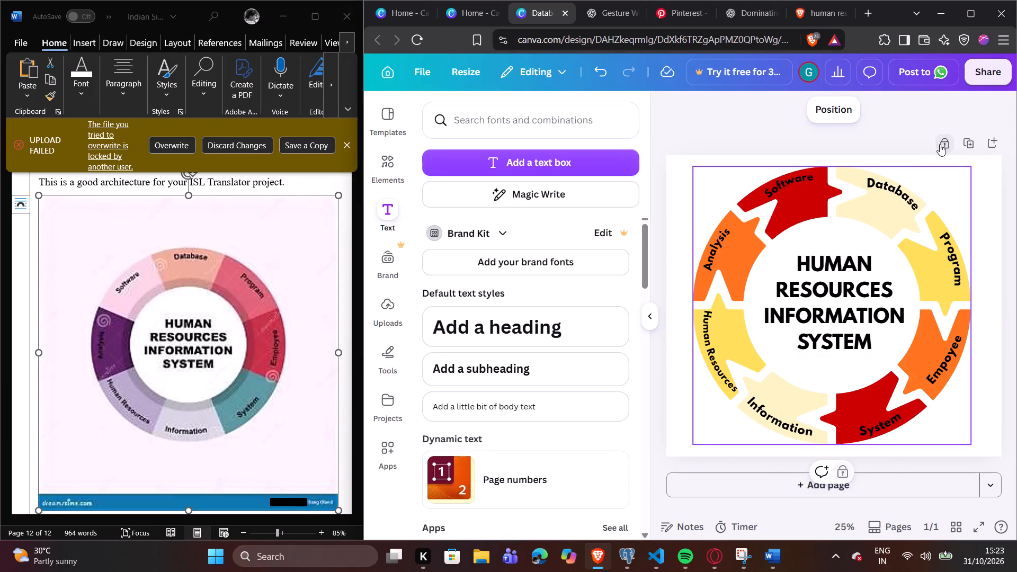
{"action": "left_click", "coordinate": [974, 204]}
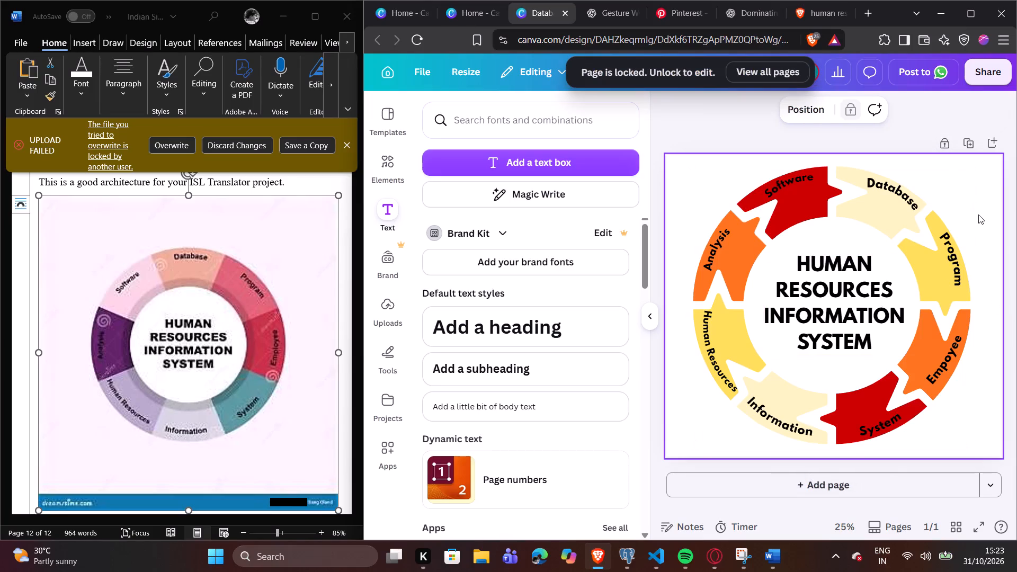
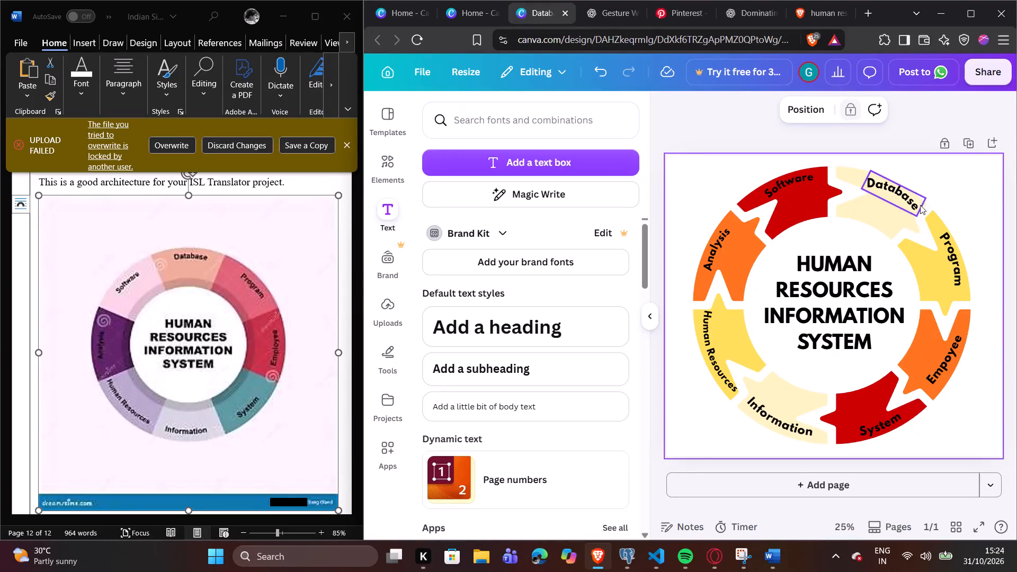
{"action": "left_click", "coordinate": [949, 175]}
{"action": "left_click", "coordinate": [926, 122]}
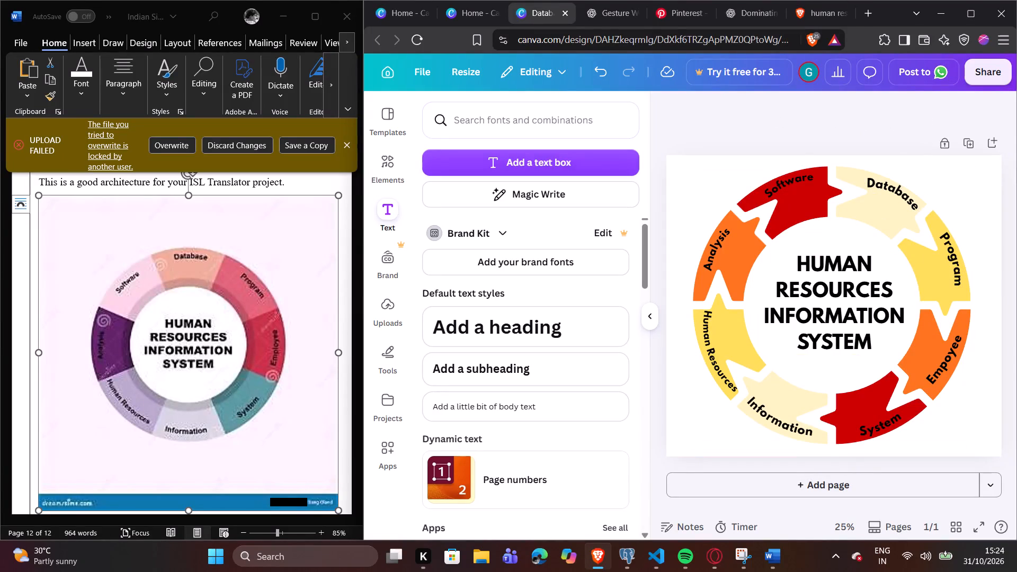
Replace the "8 part cyclic" element search with "database icon" and restrict it to graphics.
{"action": "double_click", "coordinate": [385, 164]}
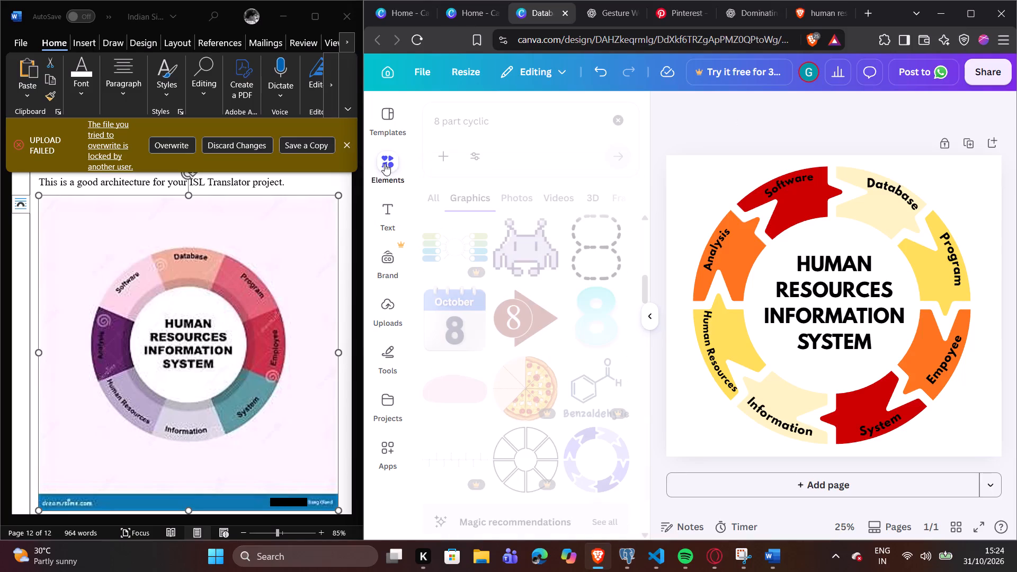
{"action": "left_click", "coordinate": [385, 164]}
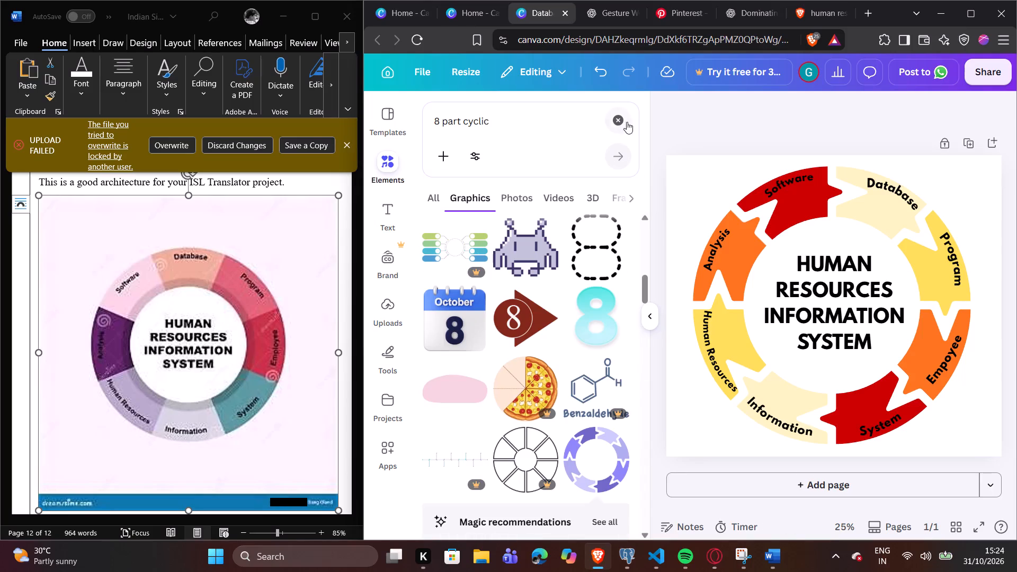
{"action": "left_click", "coordinate": [626, 121]}
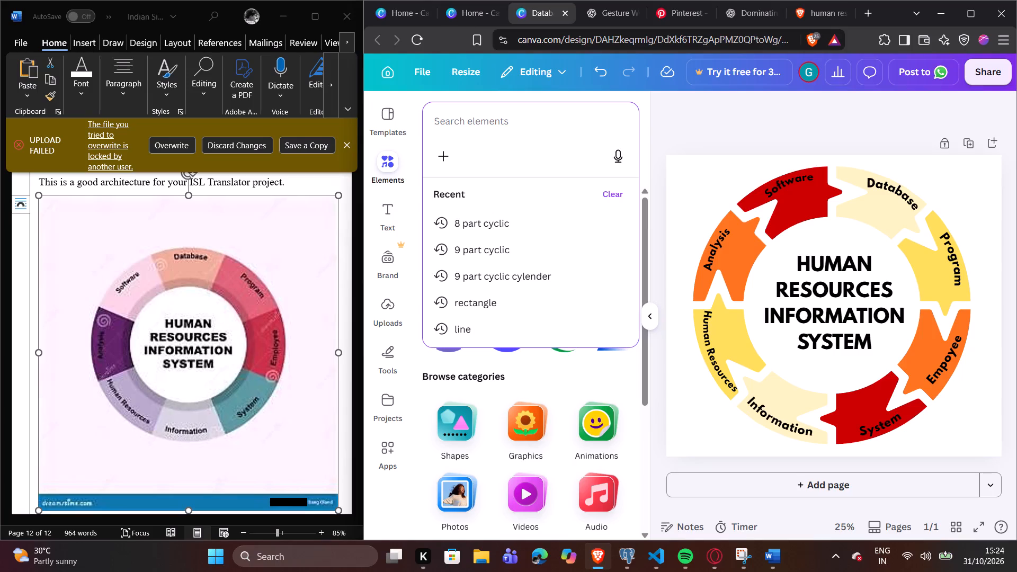
{"action": "type", "text": "dS"}
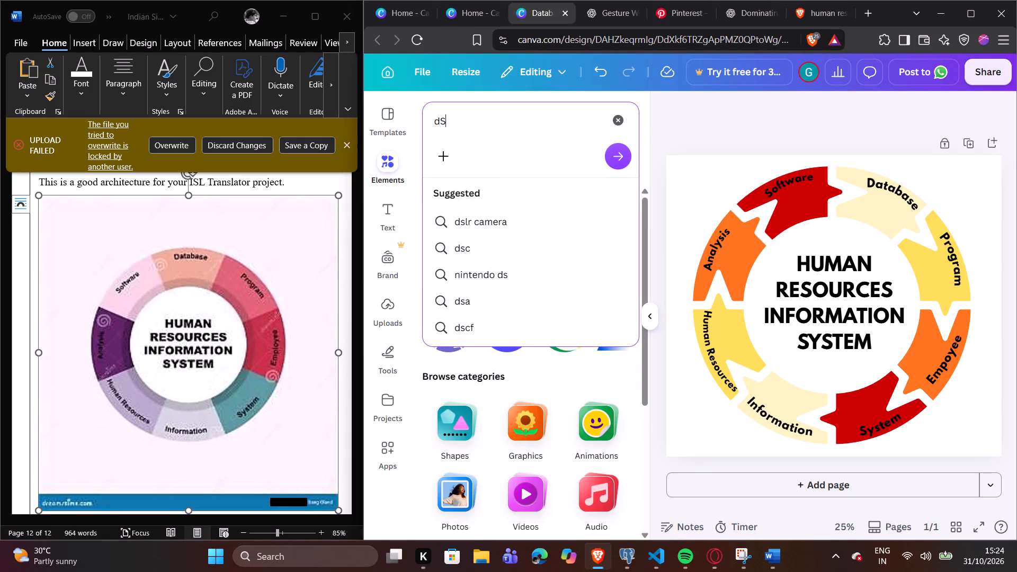
{"action": "key", "text": "BackSpace"}
{"action": "type", "text": "ATA"}
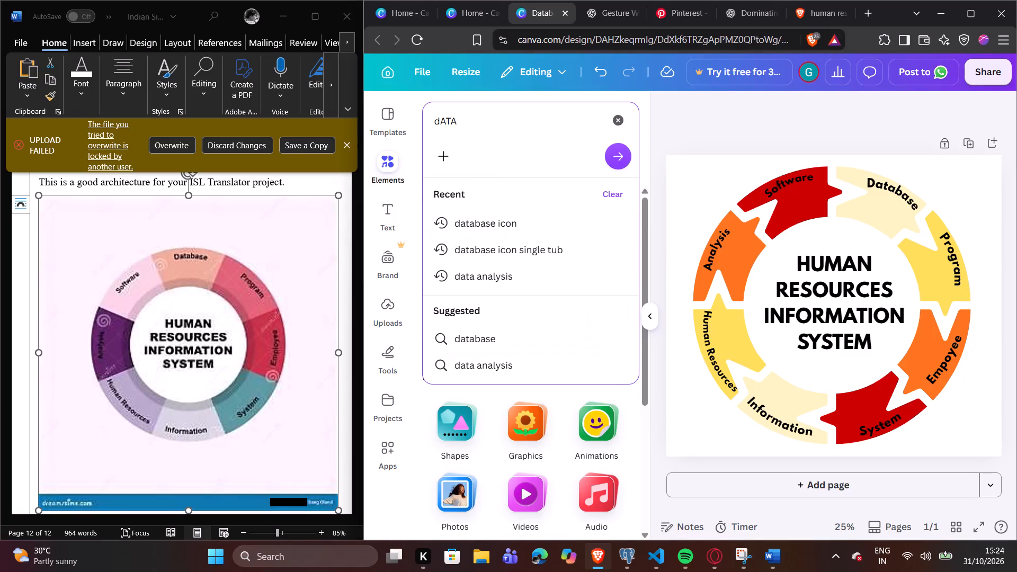
{"action": "type", "text": "BA"}
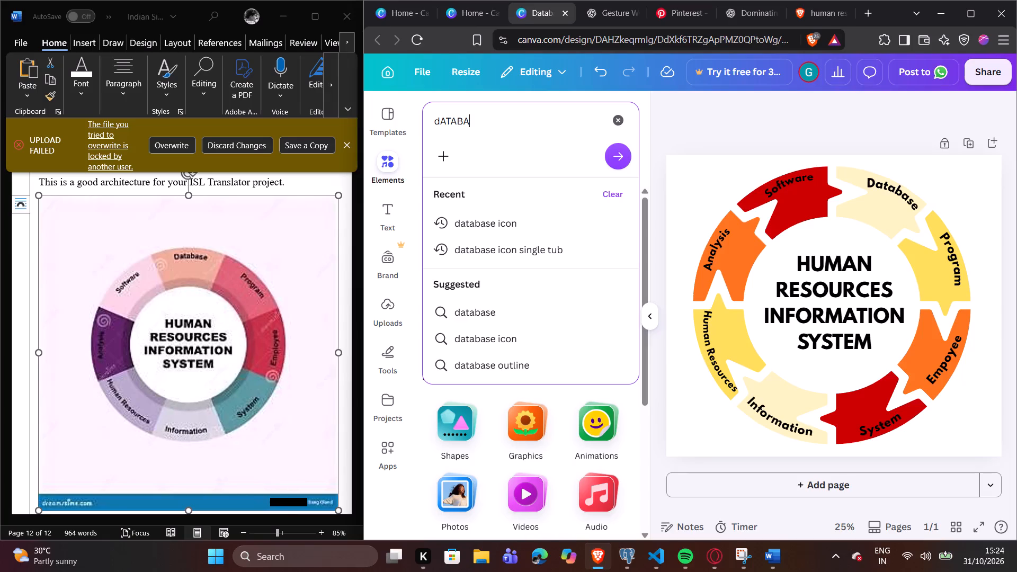
{"action": "left_click", "coordinate": [579, 212]}
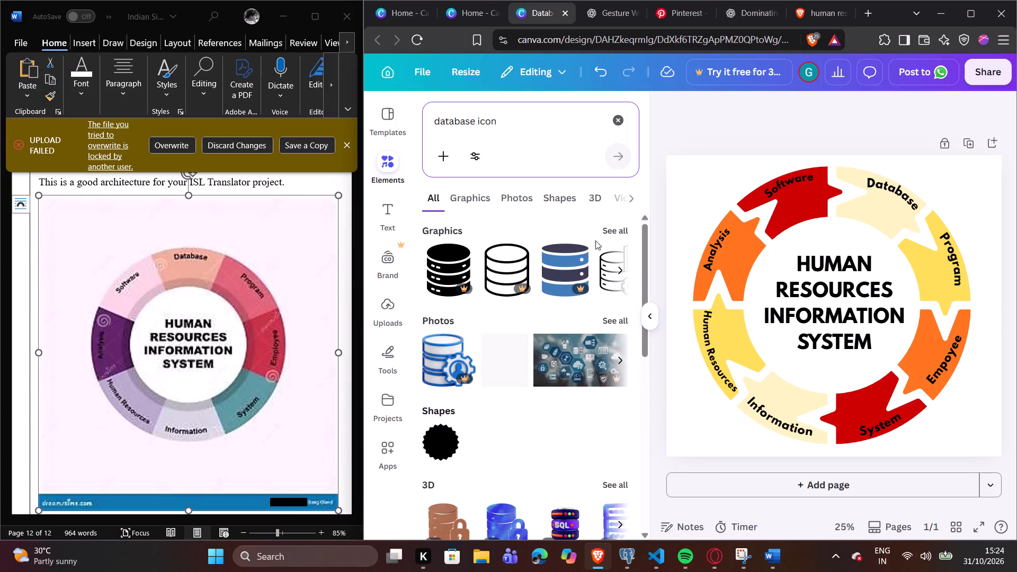
{"action": "left_click", "coordinate": [479, 198]}
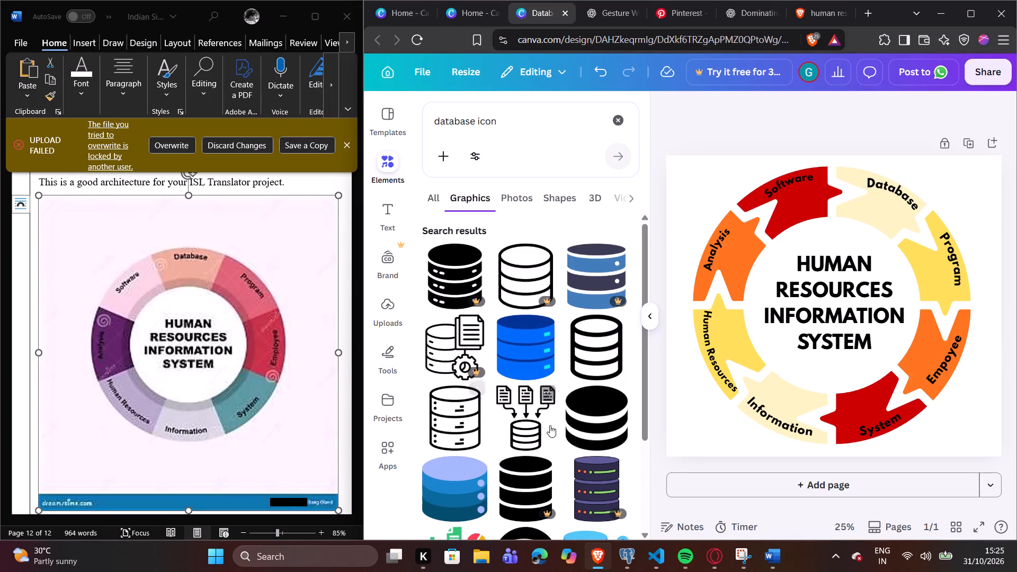
Unlock the page and insert the outlined black database cylinder icon with small server boxes beside it.
{"action": "scroll", "coordinate": [573, 421], "scroll_direction": "down", "scroll_amount": 1}
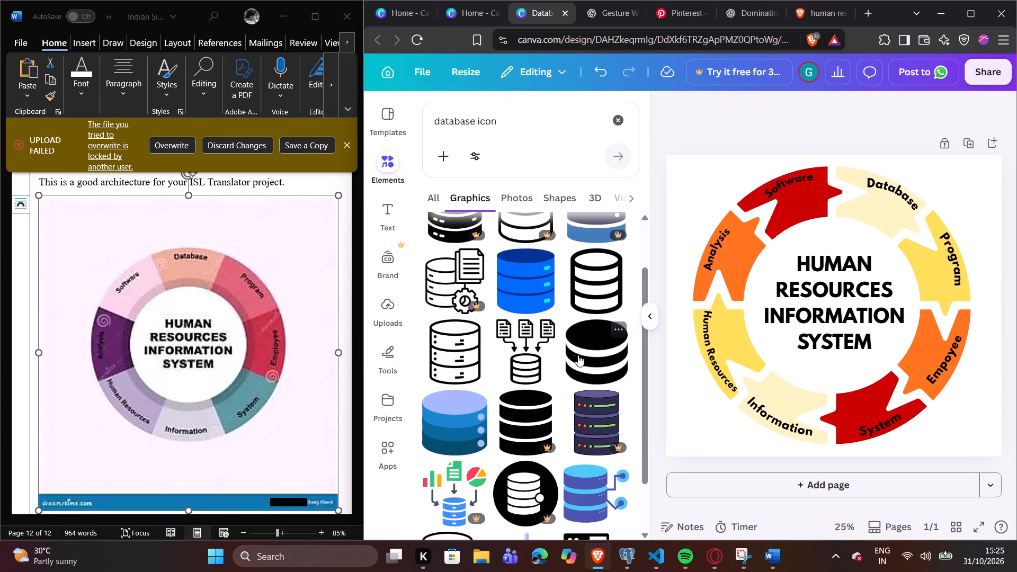
{"action": "scroll", "coordinate": [488, 410], "scroll_direction": "down", "scroll_amount": 3}
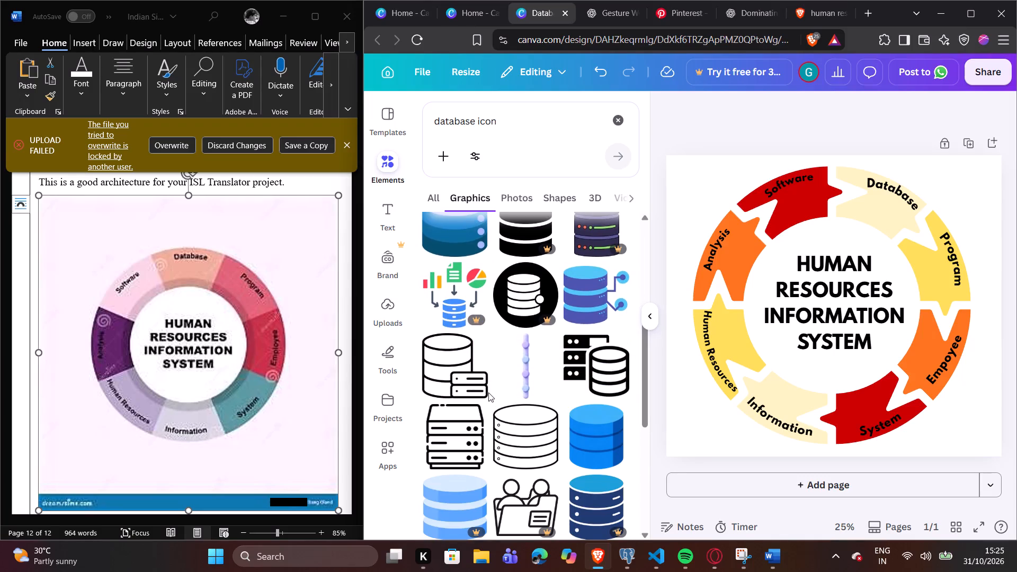
{"action": "scroll", "coordinate": [487, 389], "scroll_direction": "down", "scroll_amount": 1}
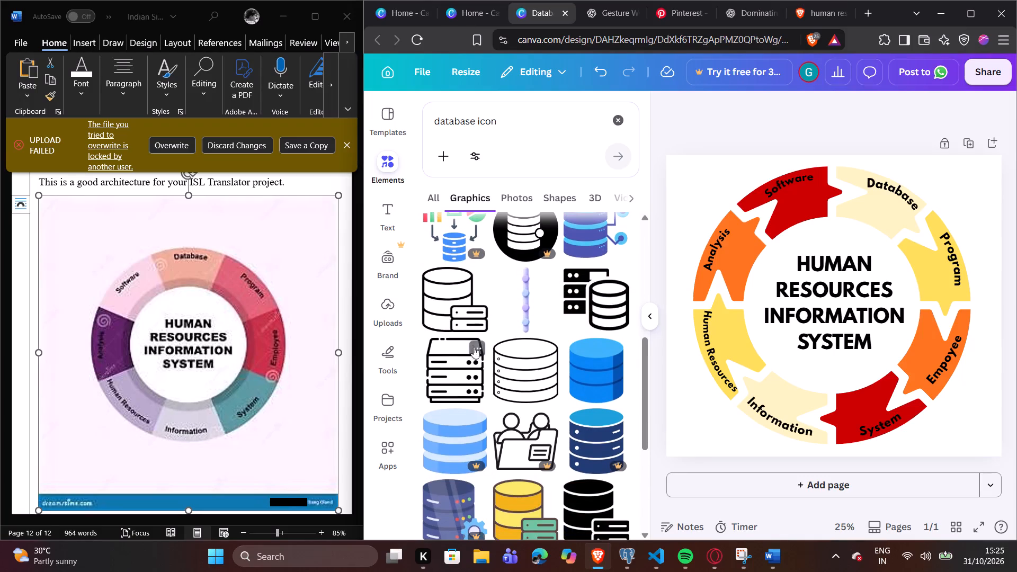
{"action": "left_click", "coordinate": [464, 309]}
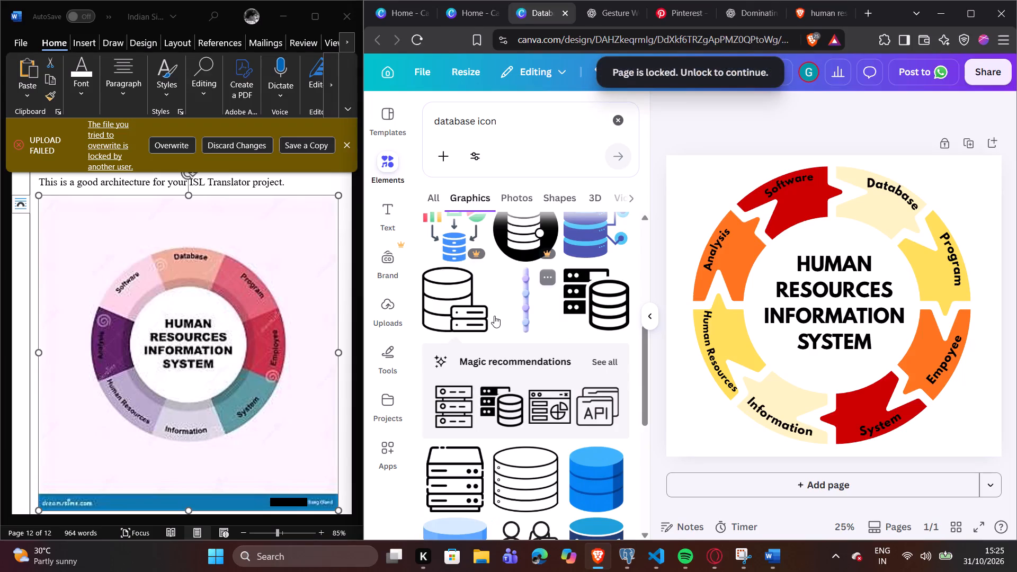
{"action": "left_click", "coordinate": [942, 141]}
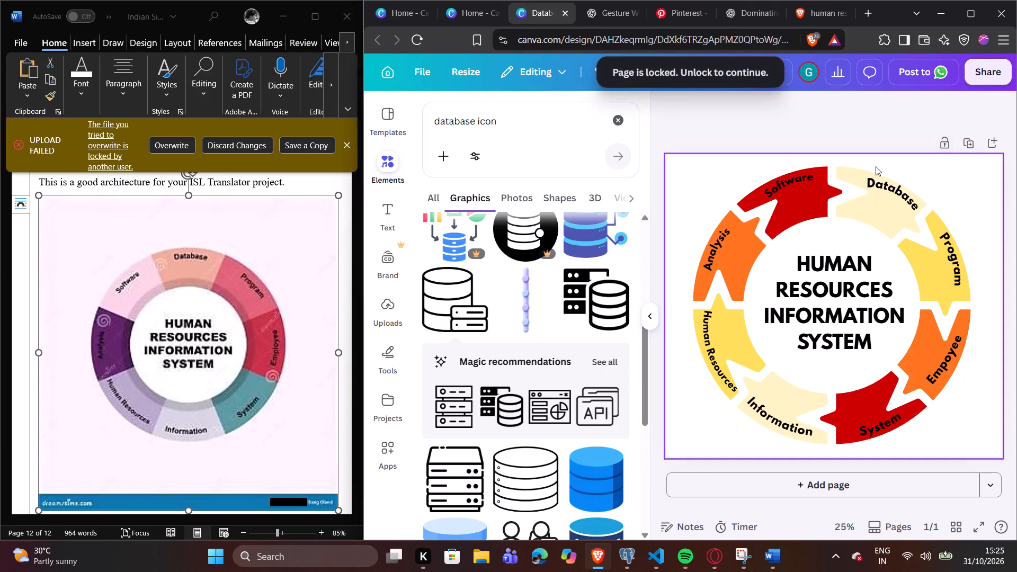
{"action": "left_click", "coordinate": [457, 296]}
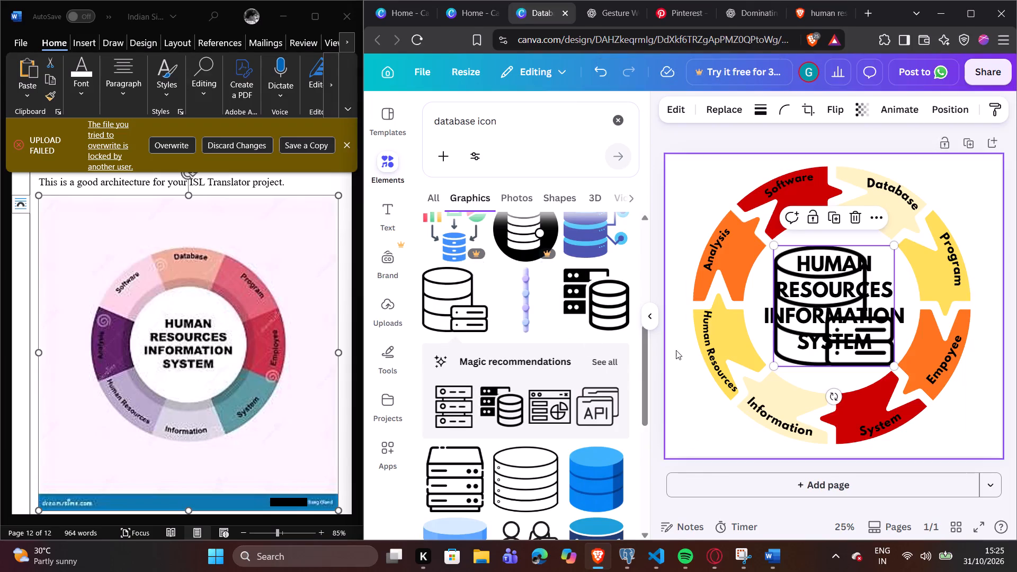
Shrink the database icon to a small size and rotate it clockwise by about 22°.
{"action": "left_click_drag", "start_coordinate": [649, 320], "coordinate": [533, 302]}
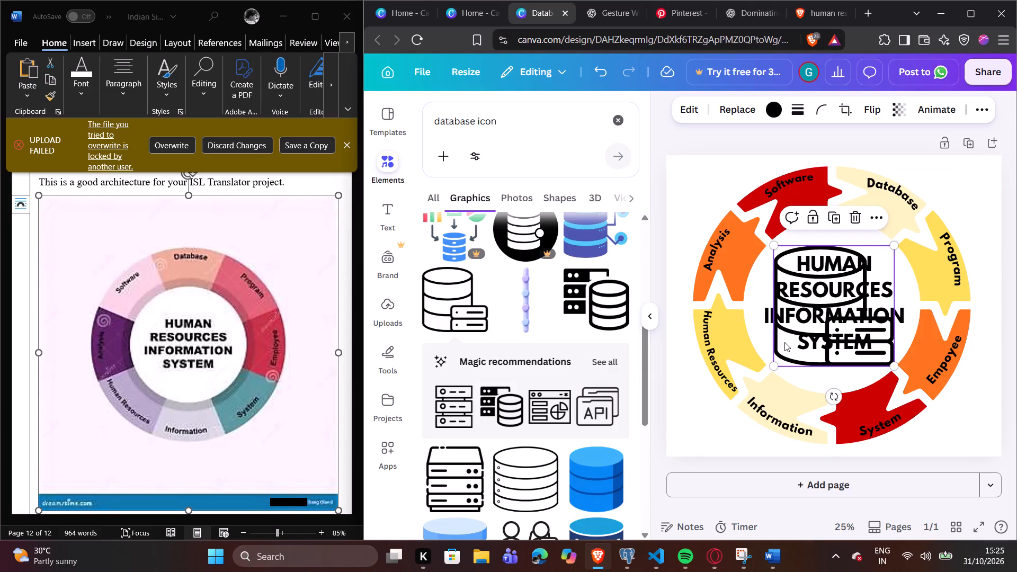
{"action": "left_click_drag", "start_coordinate": [772, 363], "coordinate": [823, 238]}
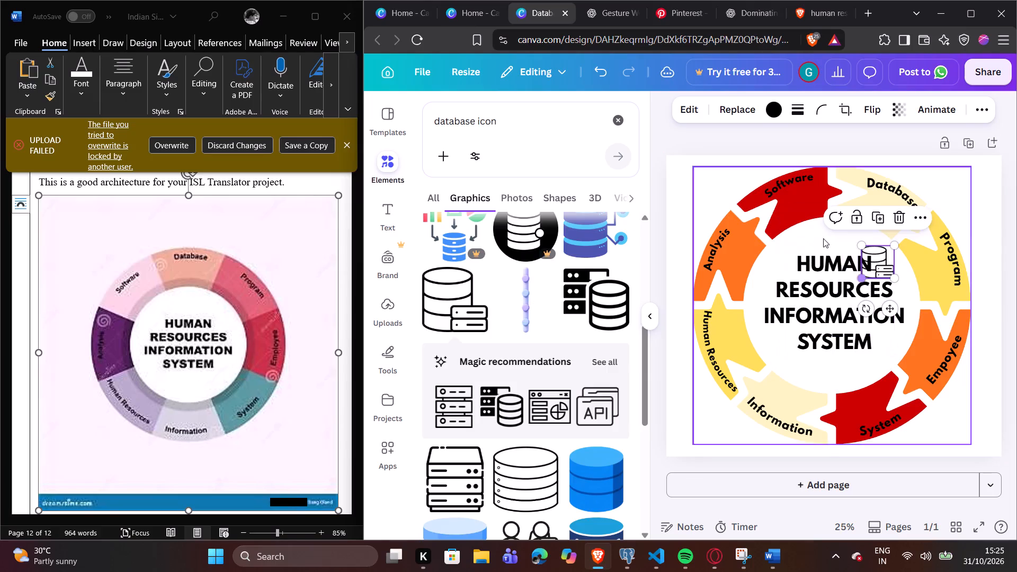
{"action": "left_click_drag", "start_coordinate": [862, 303], "coordinate": [845, 299]}
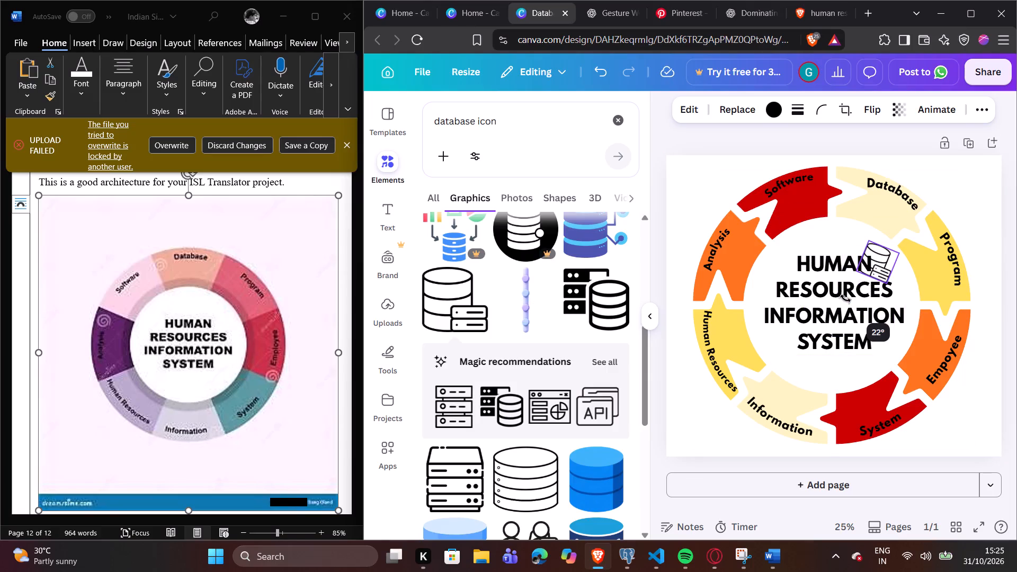
{"action": "left_click_drag", "start_coordinate": [845, 299], "coordinate": [843, 298]}
Move the database icon into the cream Database segment, reduce it slightly and position it just below the curved label.
{"action": "left_click_drag", "start_coordinate": [880, 264], "coordinate": [883, 213]}
{"action": "left_click_drag", "start_coordinate": [859, 217], "coordinate": [868, 217]}
{"action": "left_click", "coordinate": [884, 210]}
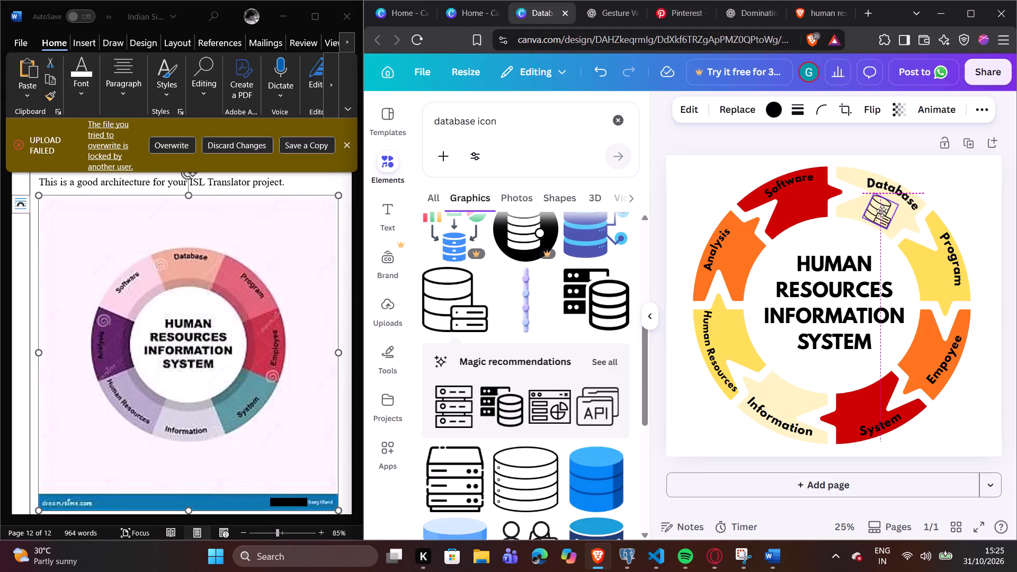
{"action": "left_click", "coordinate": [952, 183]}
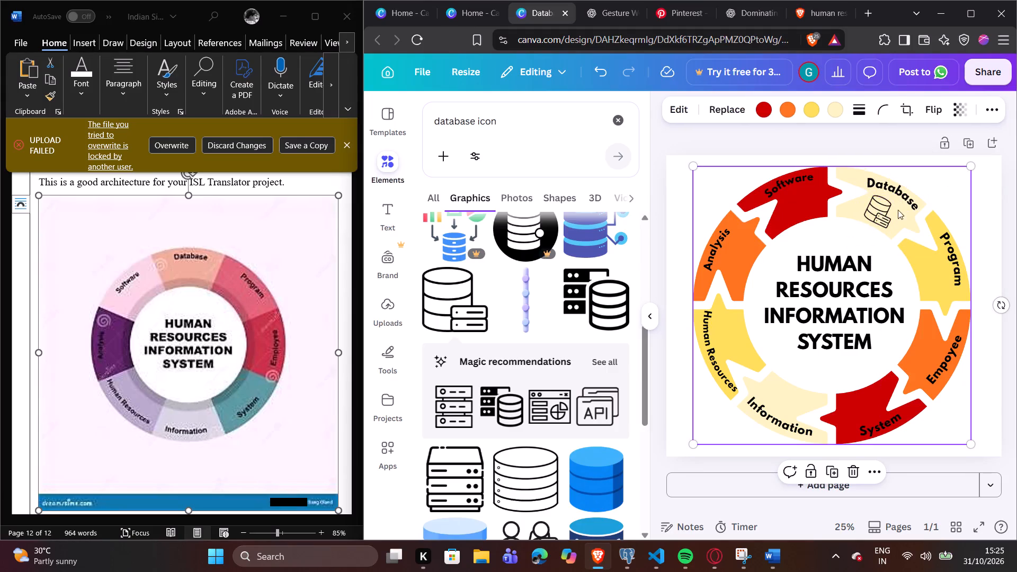
{"action": "left_click", "coordinate": [868, 217]}
{"action": "left_click_drag", "start_coordinate": [863, 217], "coordinate": [869, 217]}
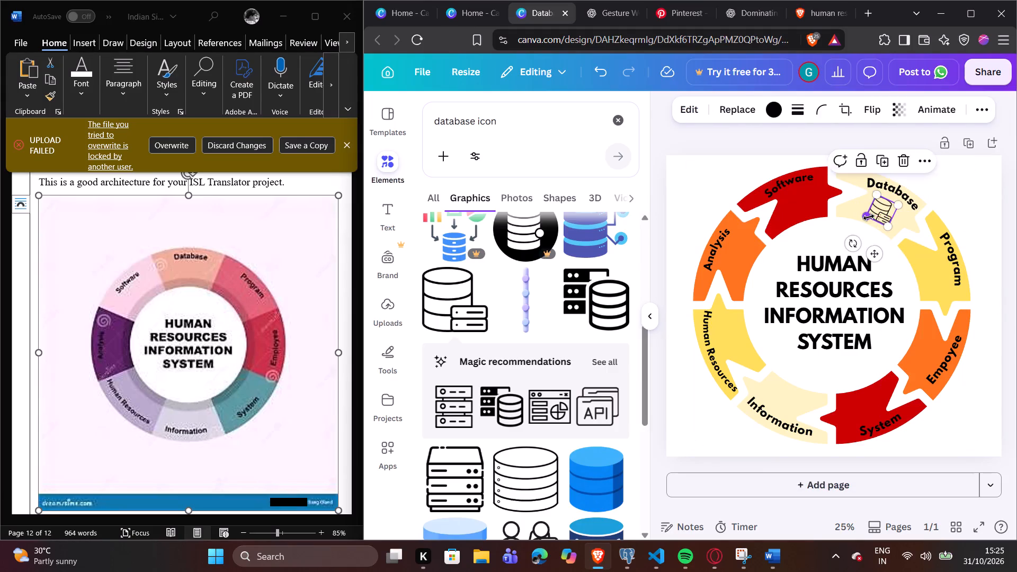
{"action": "left_click", "coordinate": [934, 187]}
{"action": "left_click", "coordinate": [877, 216]}
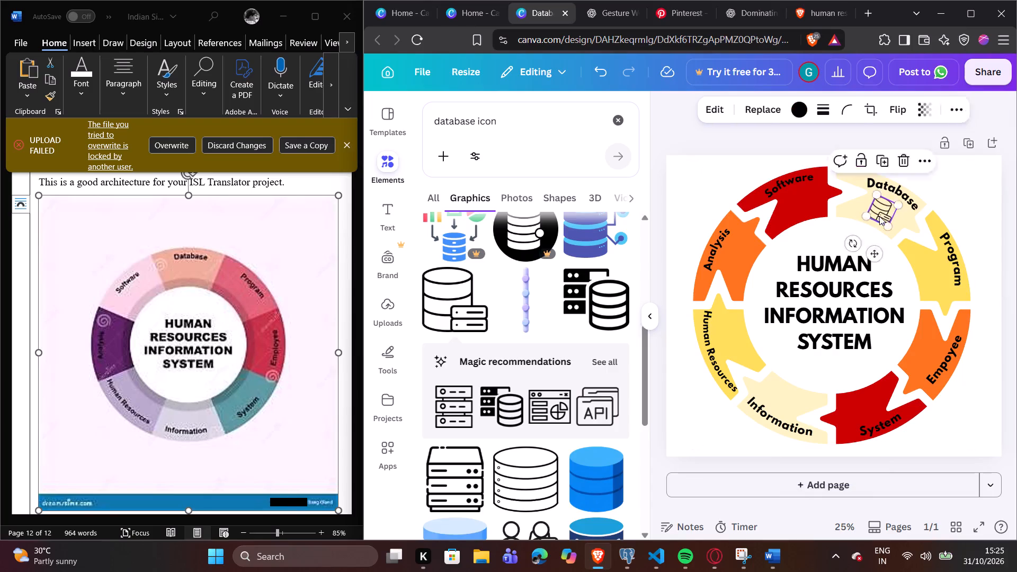
{"action": "left_click", "coordinate": [940, 189]}
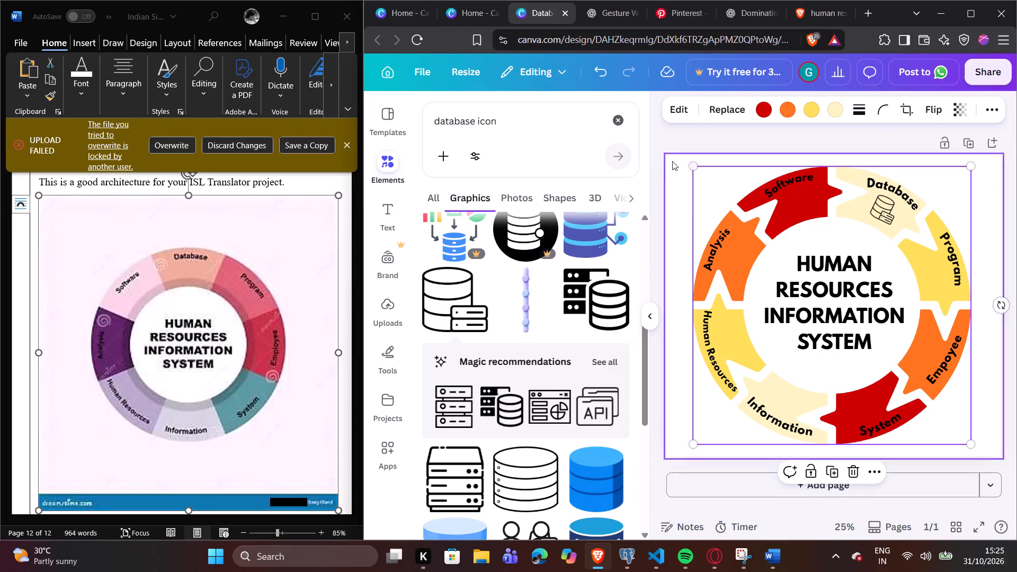
Search the elements for "program" and restrict the search to graphics.
{"action": "left_click", "coordinate": [625, 121]}
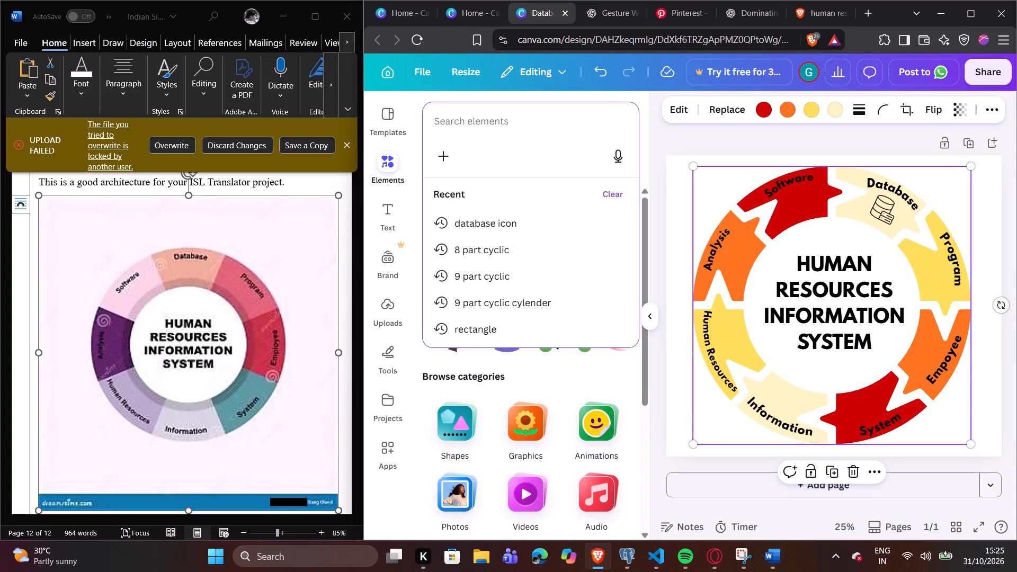
{"action": "type", "text": "pro"}
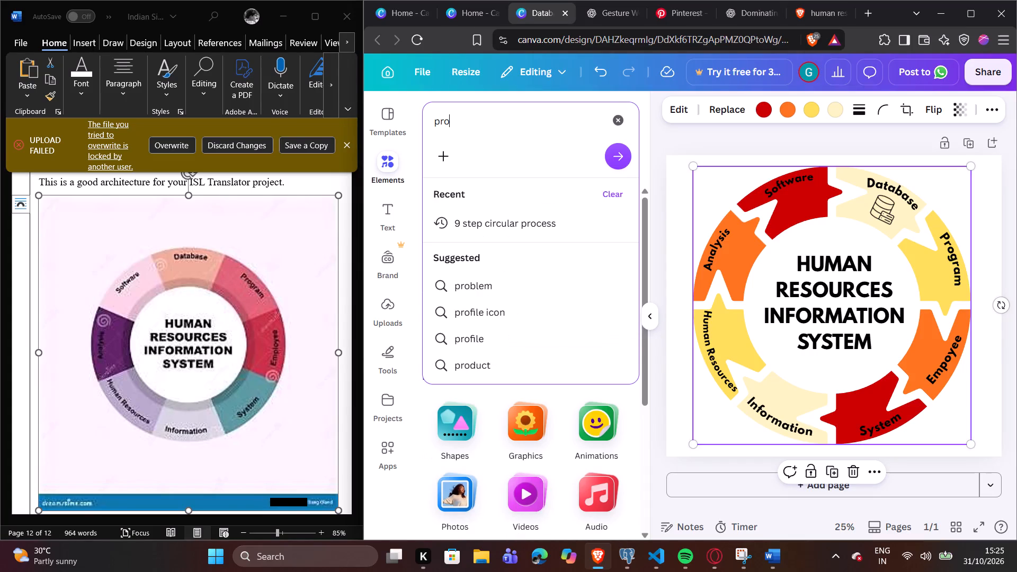
{"action": "type", "text": "gra"}
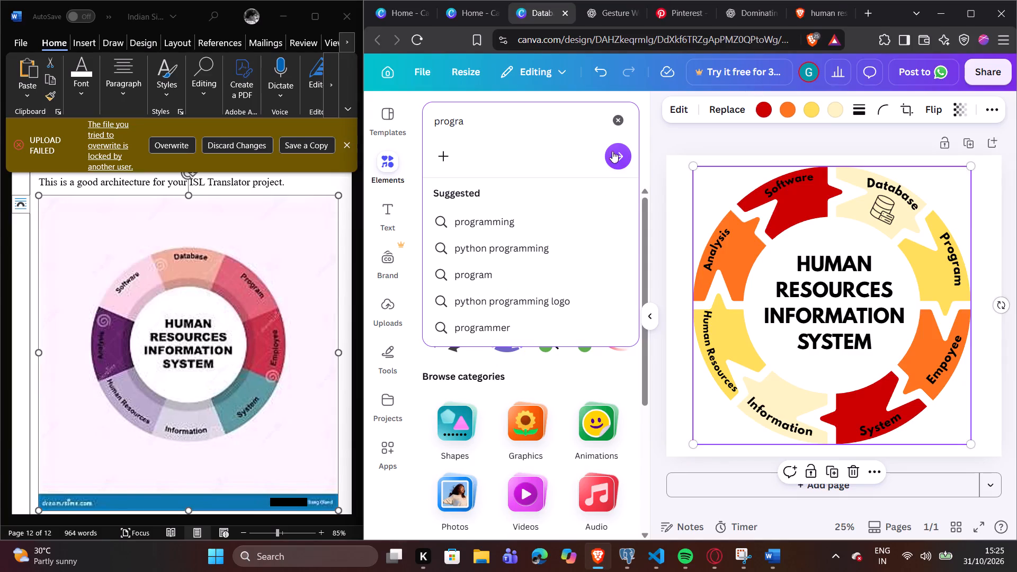
{"action": "key", "text": "m"}
{"action": "key", "text": "Return"}
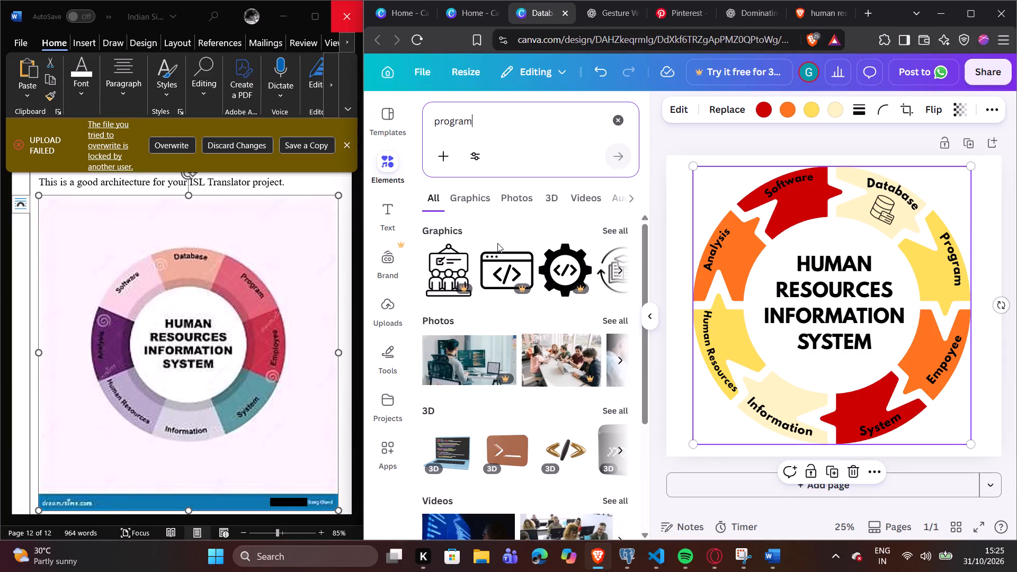
{"action": "double_click", "coordinate": [472, 190]}
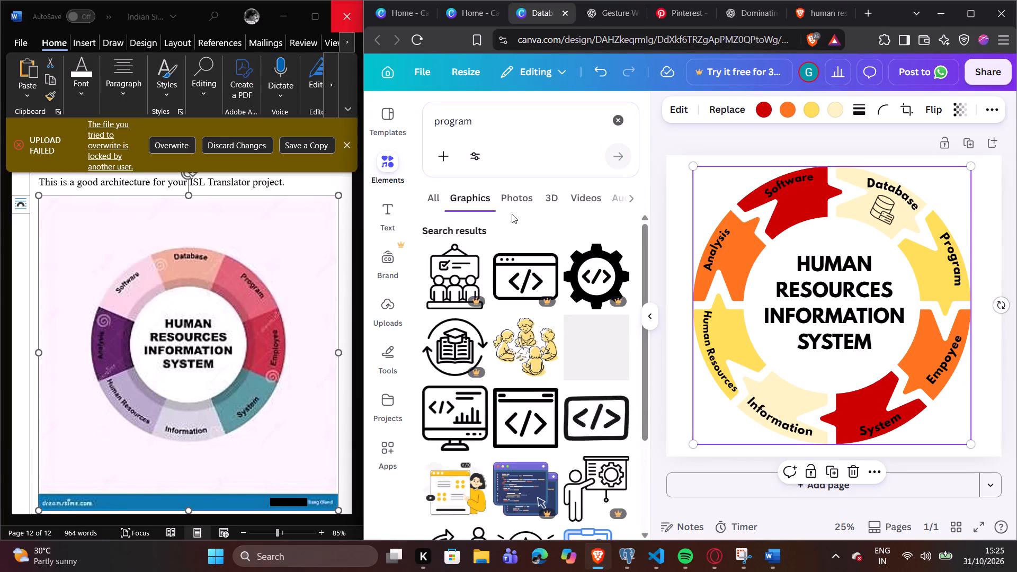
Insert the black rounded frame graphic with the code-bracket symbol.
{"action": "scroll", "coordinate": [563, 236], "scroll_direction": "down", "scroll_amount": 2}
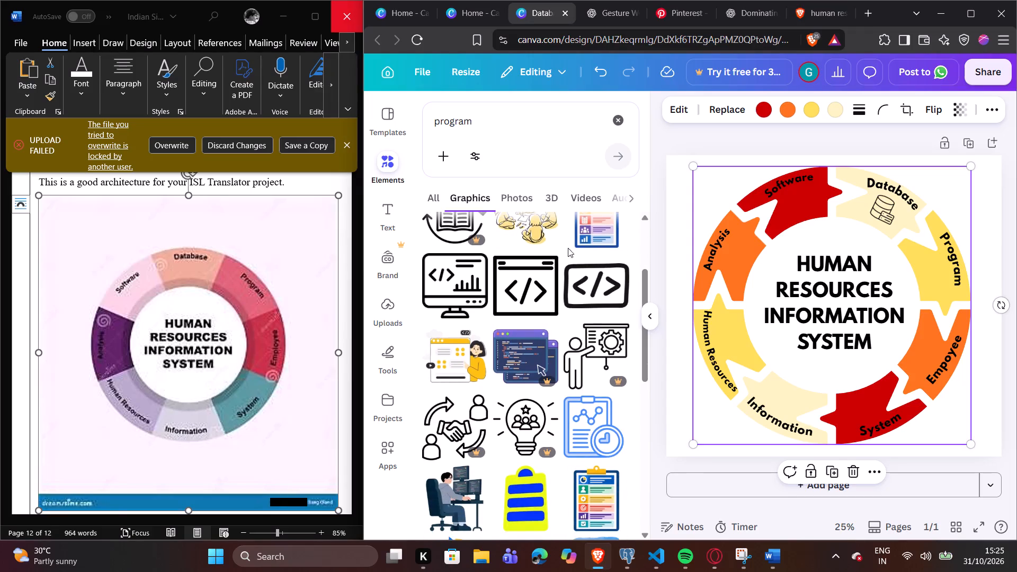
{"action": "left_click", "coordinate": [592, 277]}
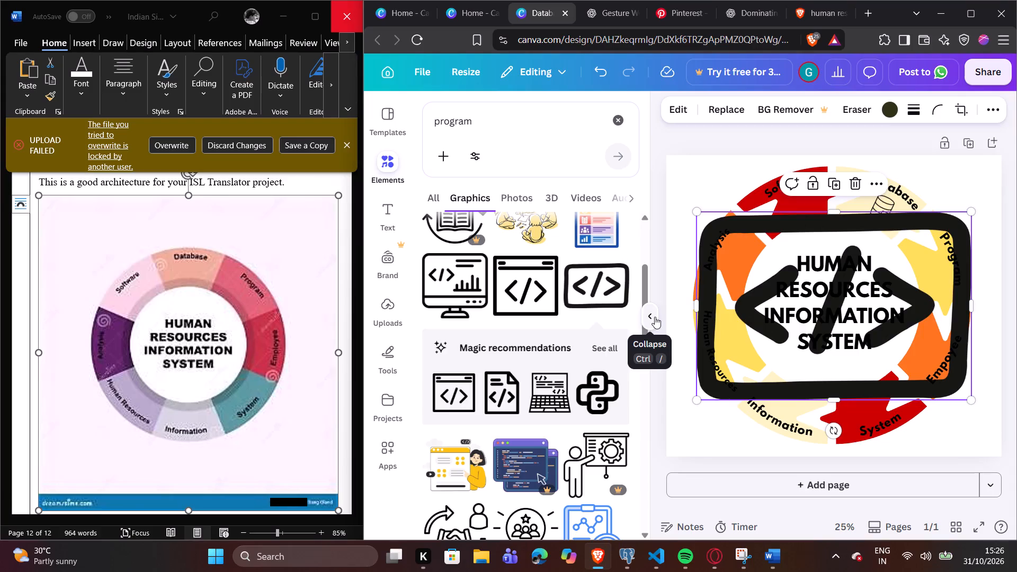
Insert the recommended document icon with code brackets and delete the oversized rounded code-bracket frame.
{"action": "left_click", "coordinate": [504, 379]}
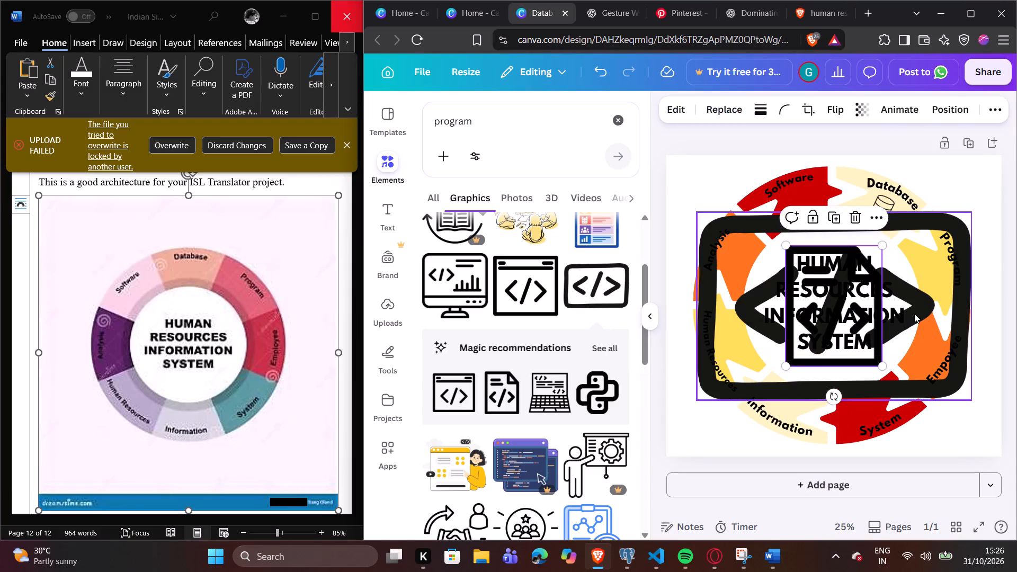
{"action": "left_click", "coordinate": [934, 309]}
{"action": "left_click", "coordinate": [860, 183]}
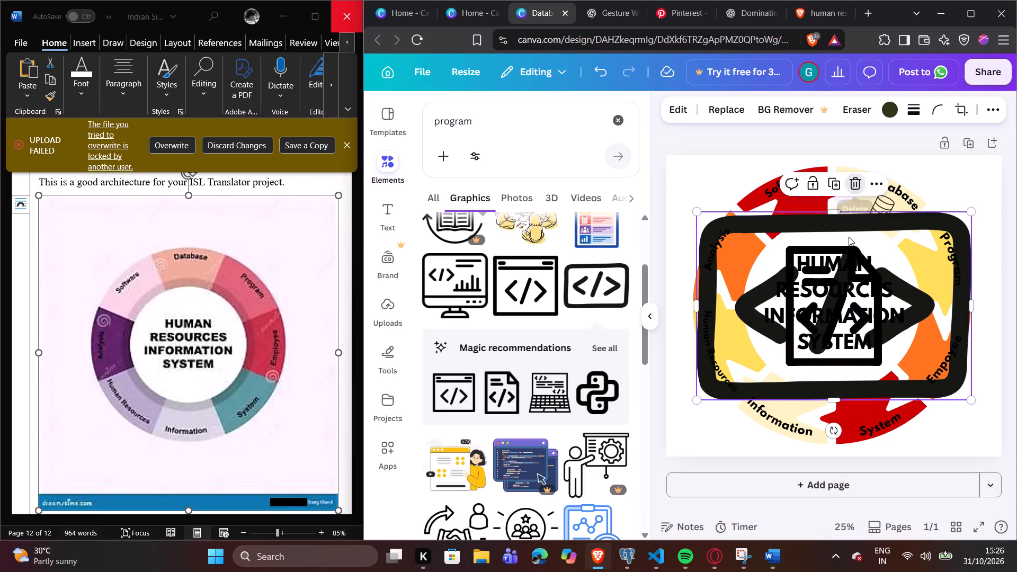
Shrink the code-bracket document icon to a small size and rotate it clockwise to suit the Program segment's angle.
{"action": "left_click", "coordinate": [838, 297]}
{"action": "left_click_drag", "start_coordinate": [789, 366], "coordinate": [851, 269]}
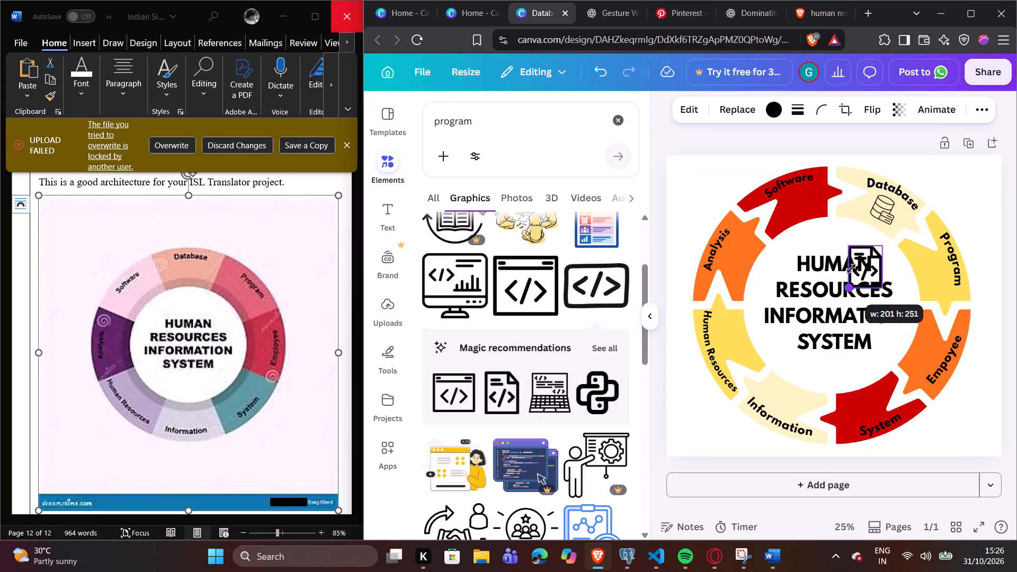
{"action": "left_click_drag", "start_coordinate": [851, 269], "coordinate": [853, 269]}
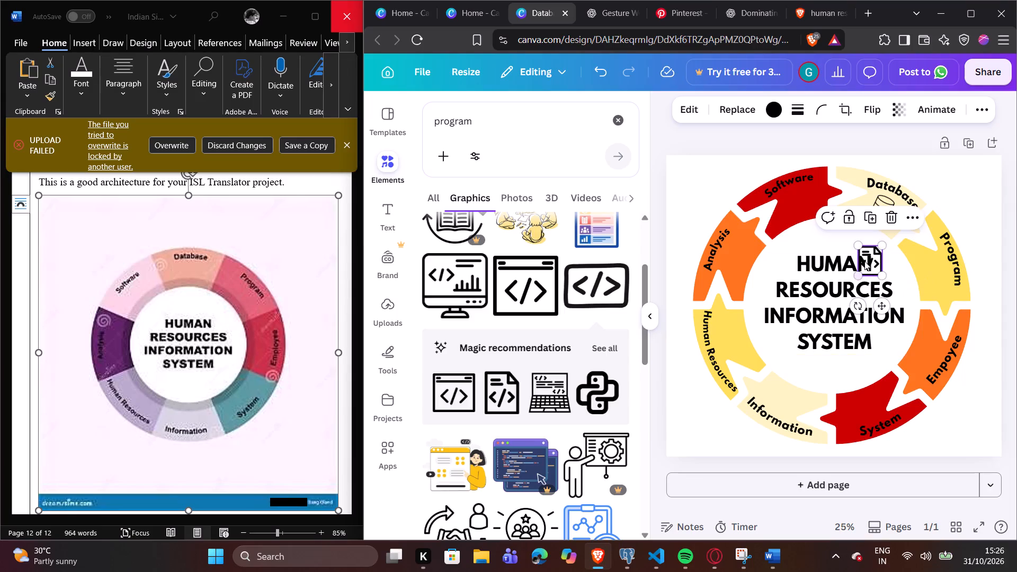
{"action": "left_click_drag", "start_coordinate": [854, 309], "coordinate": [821, 279]}
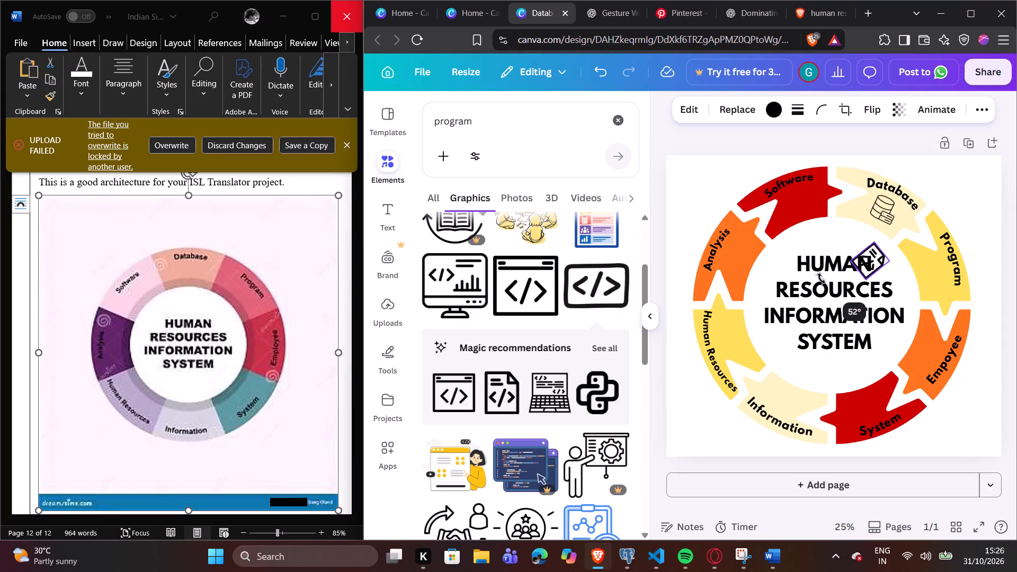
{"action": "left_click_drag", "start_coordinate": [821, 279], "coordinate": [818, 268]}
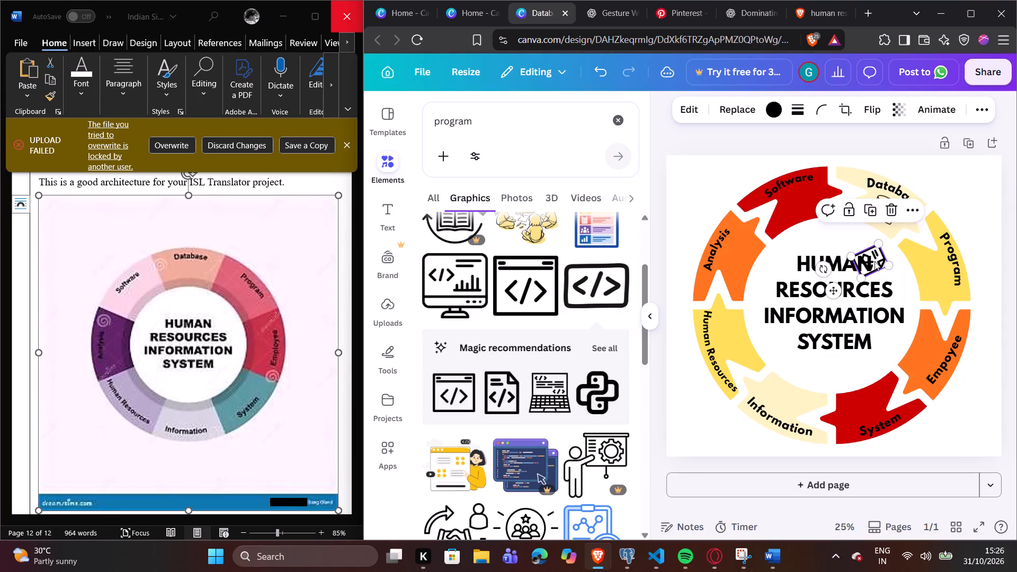
Place the document icon inside the yellow Program segment beside the curved label, fine-tune its rotation and reduce it to about 100 px wide.
{"action": "left_click_drag", "start_coordinate": [875, 261], "coordinate": [933, 272]}
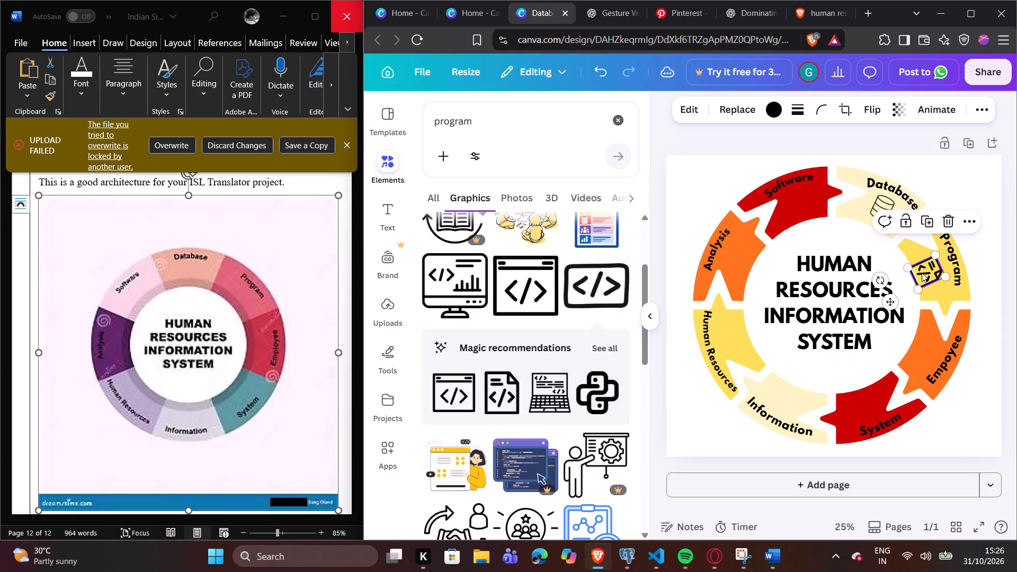
{"action": "left_click_drag", "start_coordinate": [886, 279], "coordinate": [878, 276]}
{"action": "left_click_drag", "start_coordinate": [915, 289], "coordinate": [925, 281]}
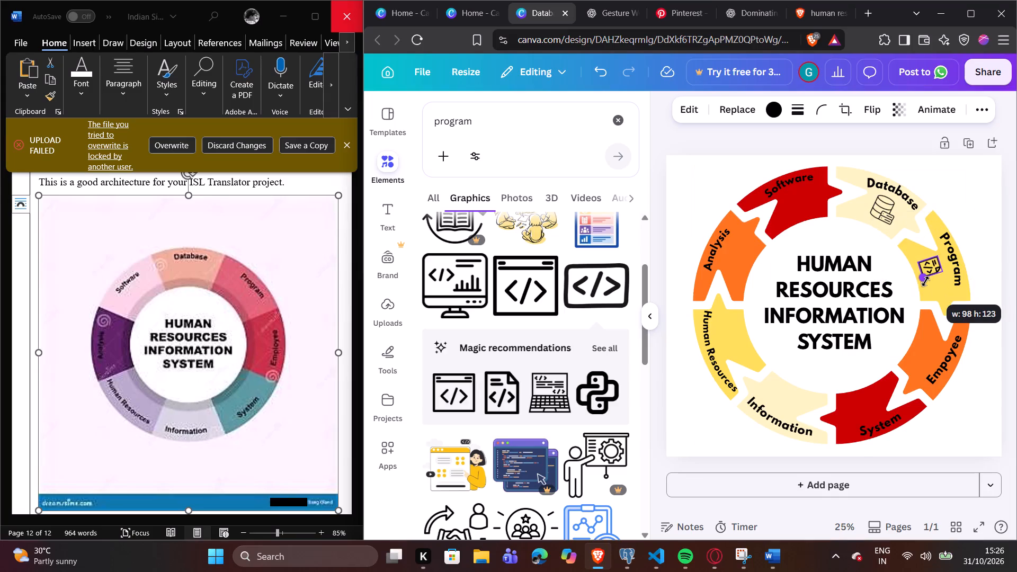
{"action": "left_click_drag", "start_coordinate": [925, 281], "coordinate": [923, 282]}
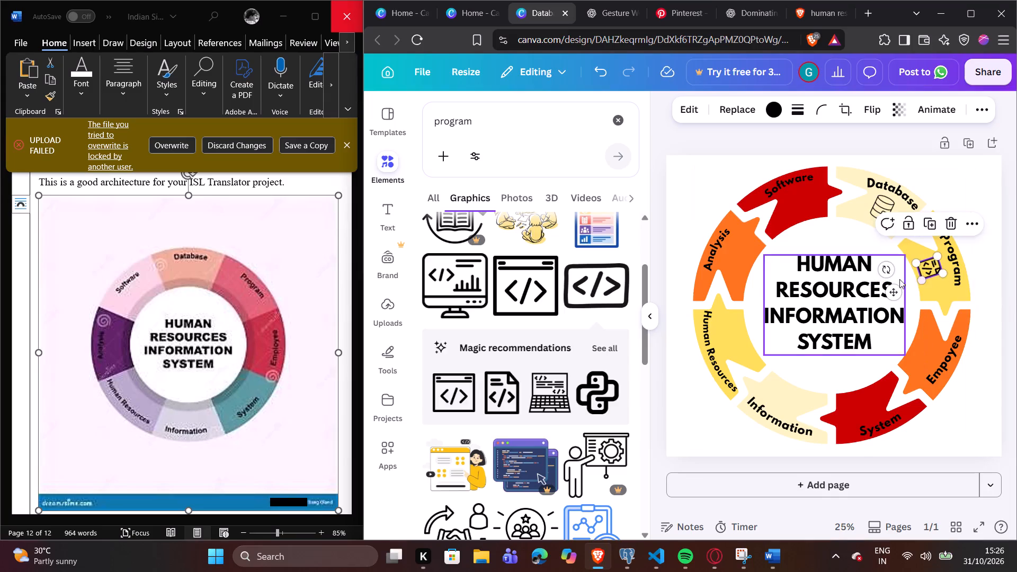
{"action": "left_click", "coordinate": [899, 279]}
{"action": "left_click", "coordinate": [932, 271]}
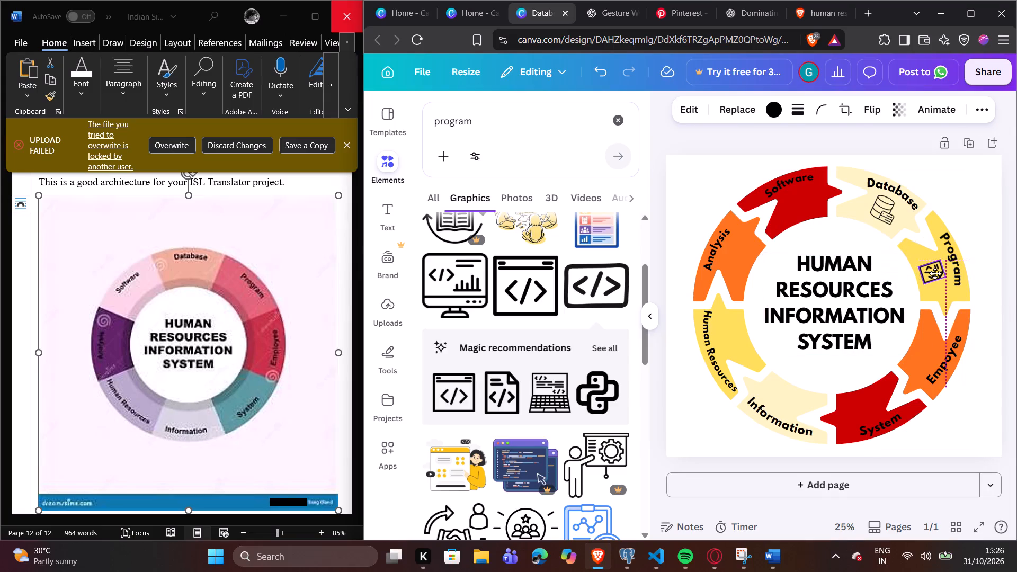
{"action": "left_click", "coordinate": [979, 247]}
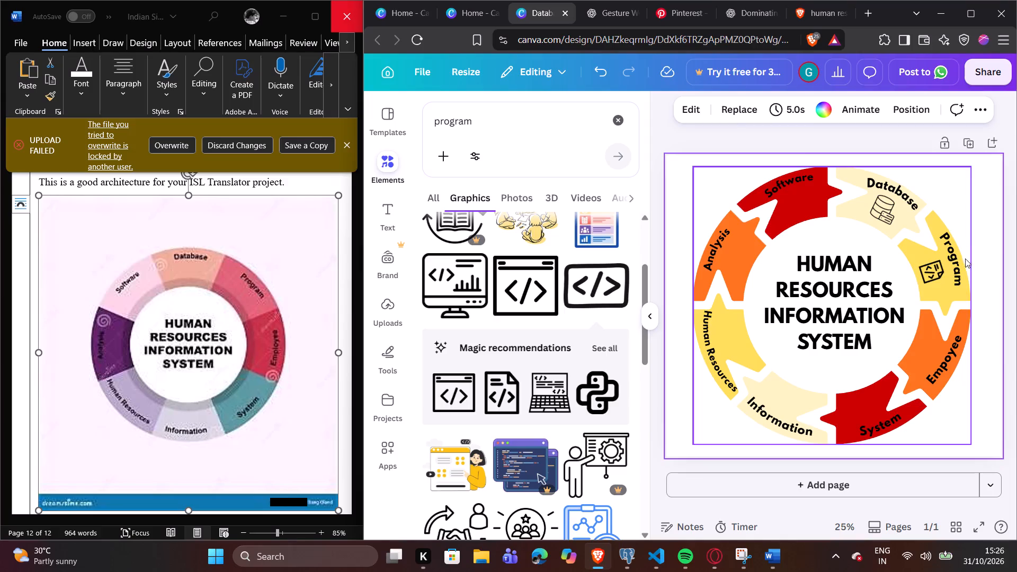
Nudge the curved Program label slightly toward the outer edge of its segment.
{"action": "left_click", "coordinate": [953, 261]}
{"action": "left_click", "coordinate": [987, 251]}
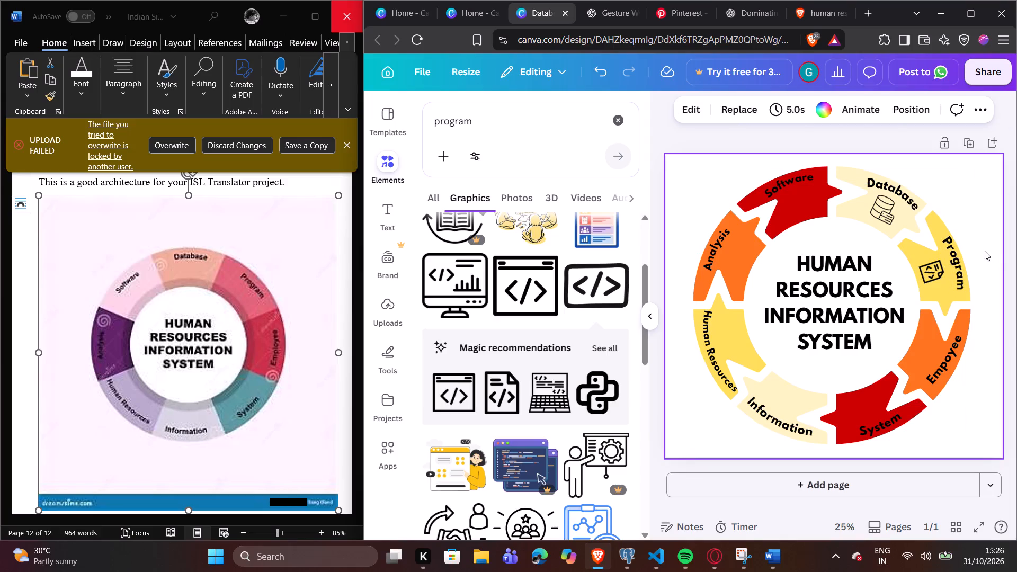
Enlarge the document icon in the Program segment slightly to fill the space beside the label.
{"action": "left_click", "coordinate": [936, 268]}
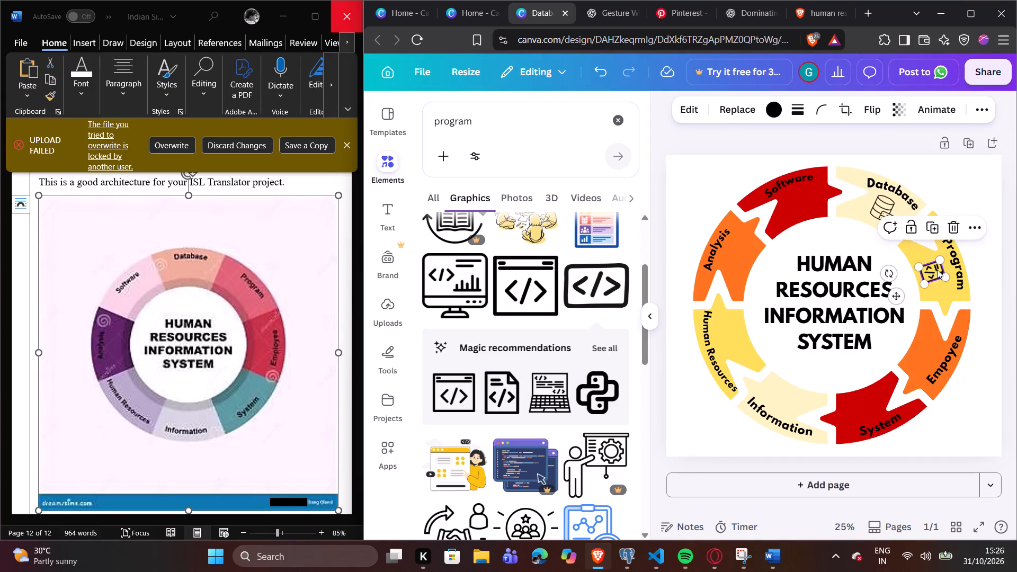
{"action": "left_click_drag", "start_coordinate": [944, 276], "coordinate": [950, 275]}
{"action": "left_click", "coordinate": [976, 266]}
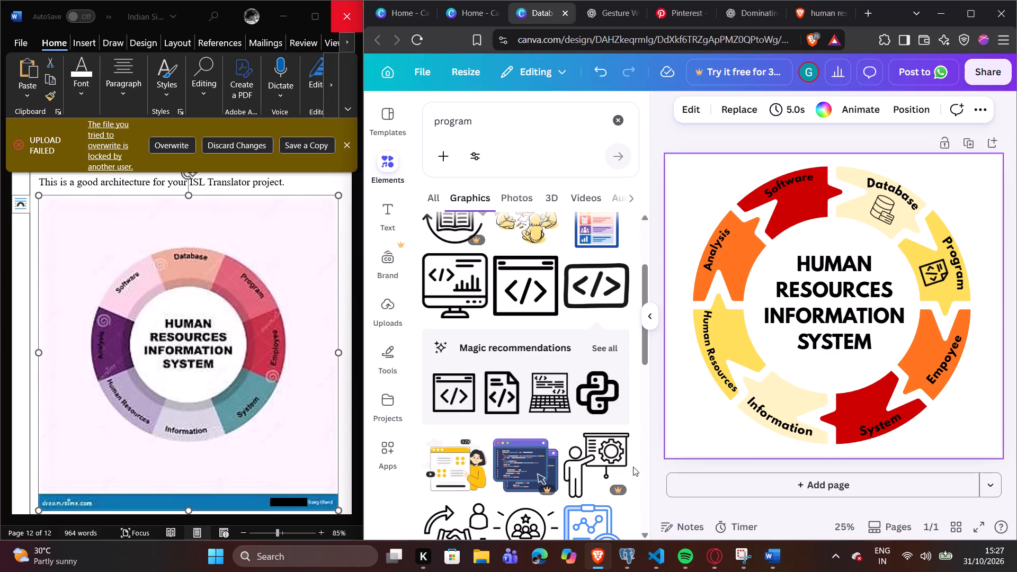
Search the elements for "employee" and restrict the search to graphics.
{"action": "left_click", "coordinate": [610, 120]}
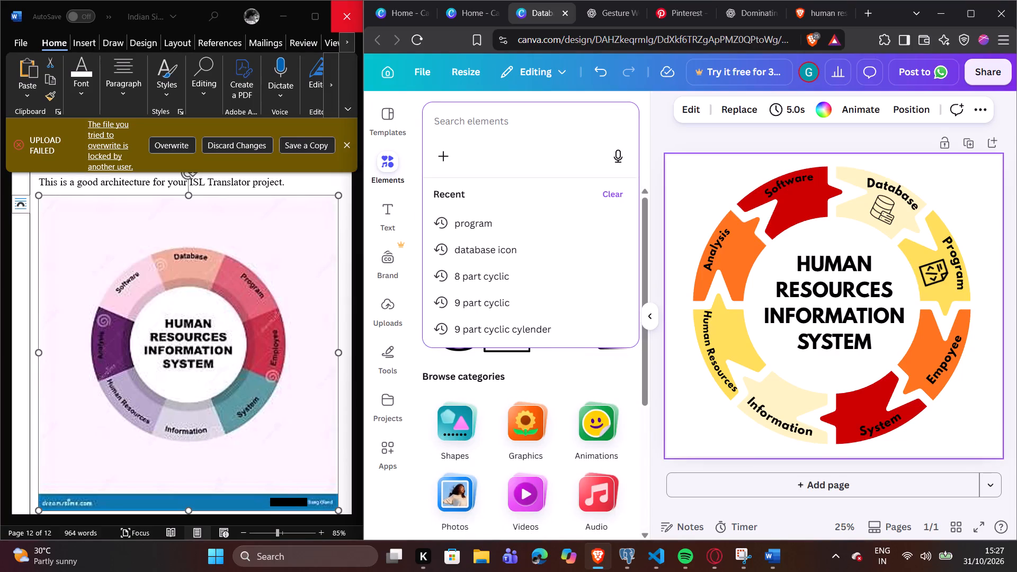
{"action": "type", "text": "Em["}
{"action": "key", "text": "BackSpace"}
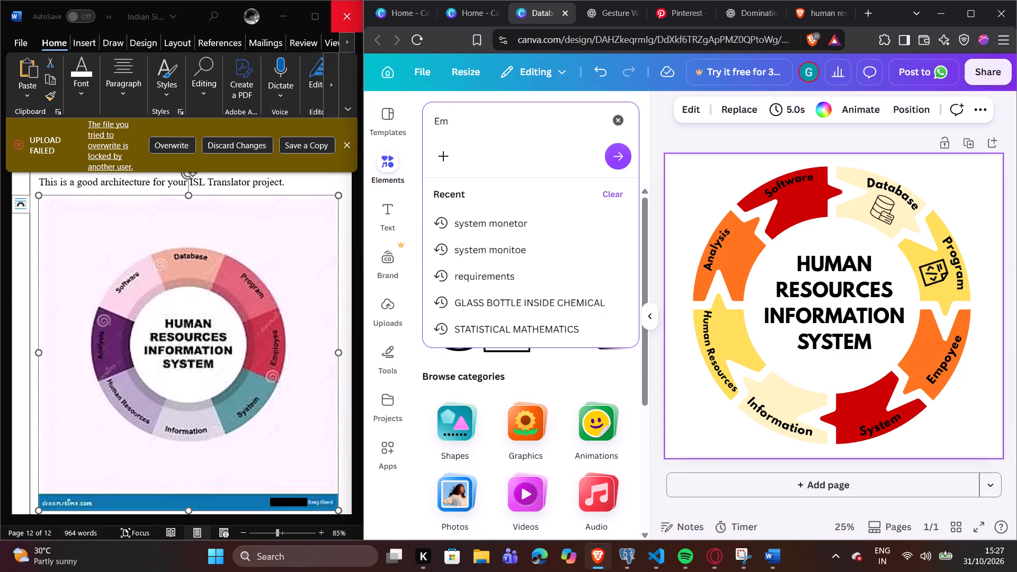
{"action": "type", "text": "plo"}
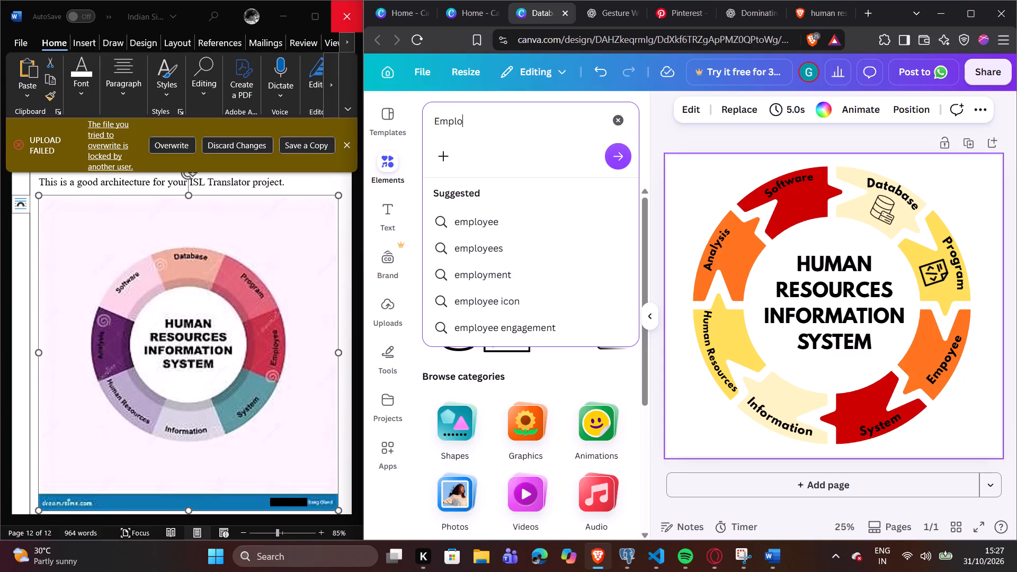
{"action": "left_click", "coordinate": [526, 212]}
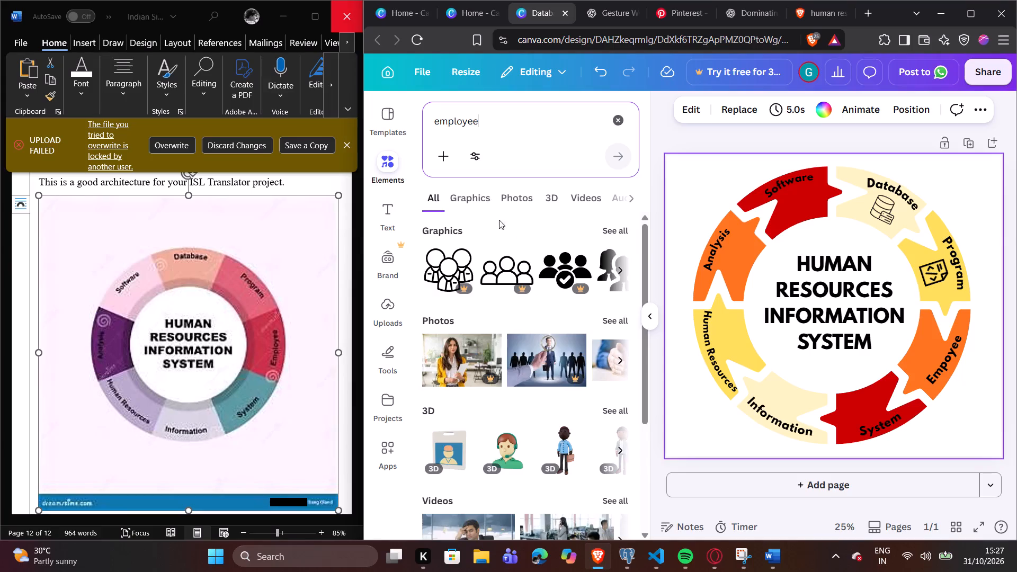
{"action": "left_click", "coordinate": [455, 200]}
Insert the black outline graphic of a person with a briefcase.
{"action": "scroll", "coordinate": [566, 275], "scroll_direction": "down", "scroll_amount": 1}
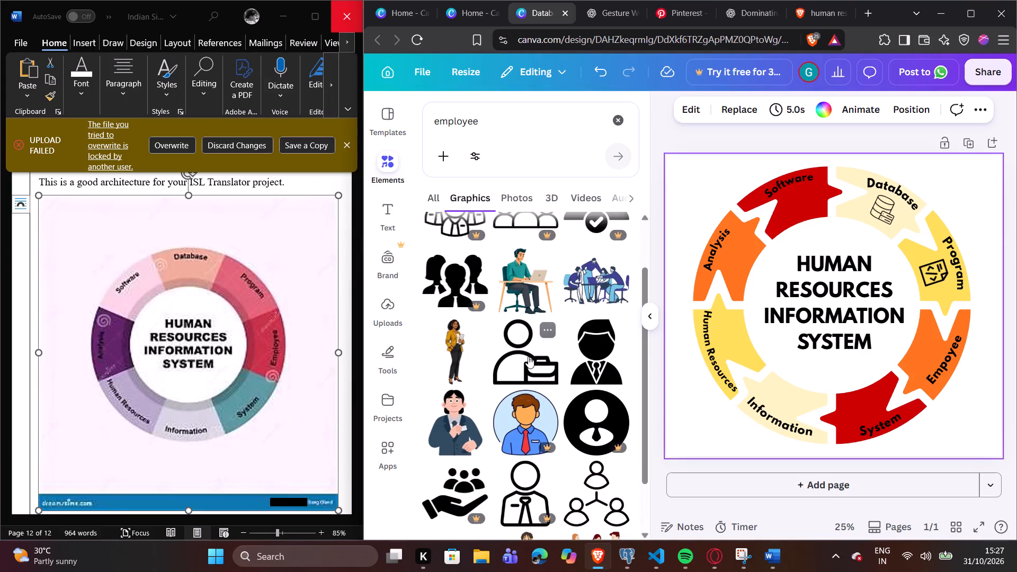
{"action": "left_click", "coordinate": [528, 356]}
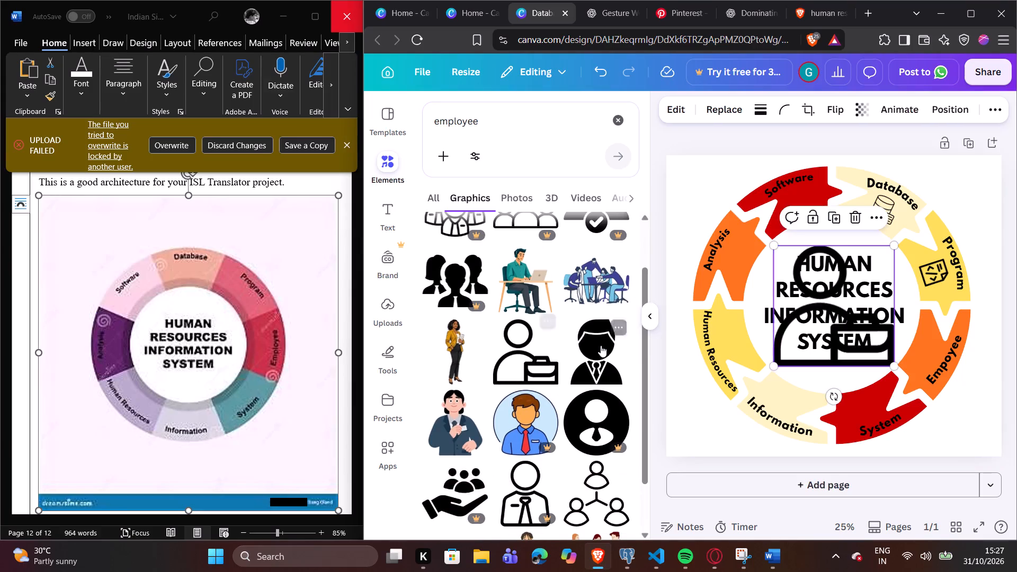
Shrink the person-with-briefcase icon to a small size and rotate it clockwise to suit the Empoyee segment's angle.
{"action": "left_click", "coordinate": [647, 307]}
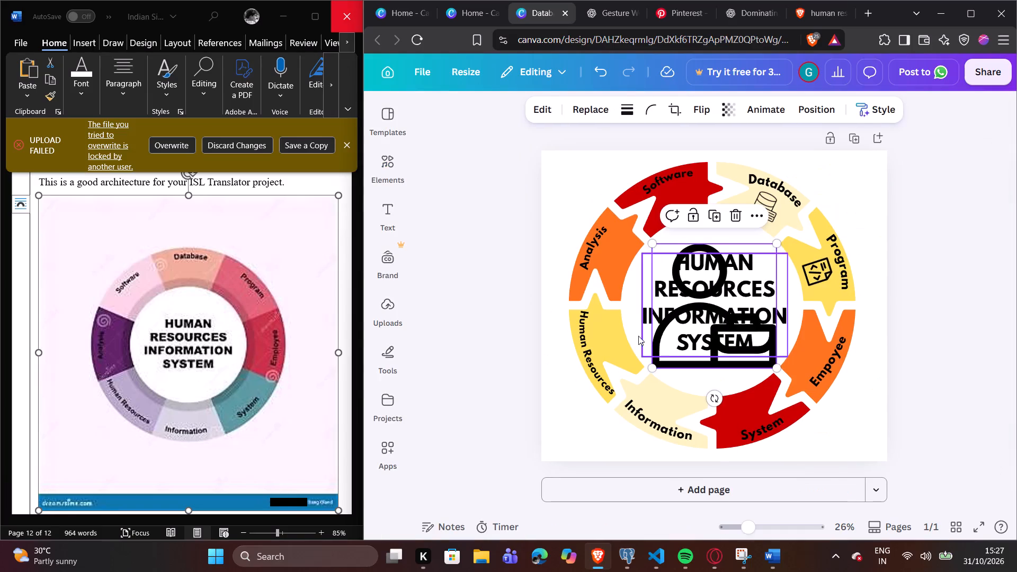
{"action": "left_click_drag", "start_coordinate": [655, 364], "coordinate": [750, 337]}
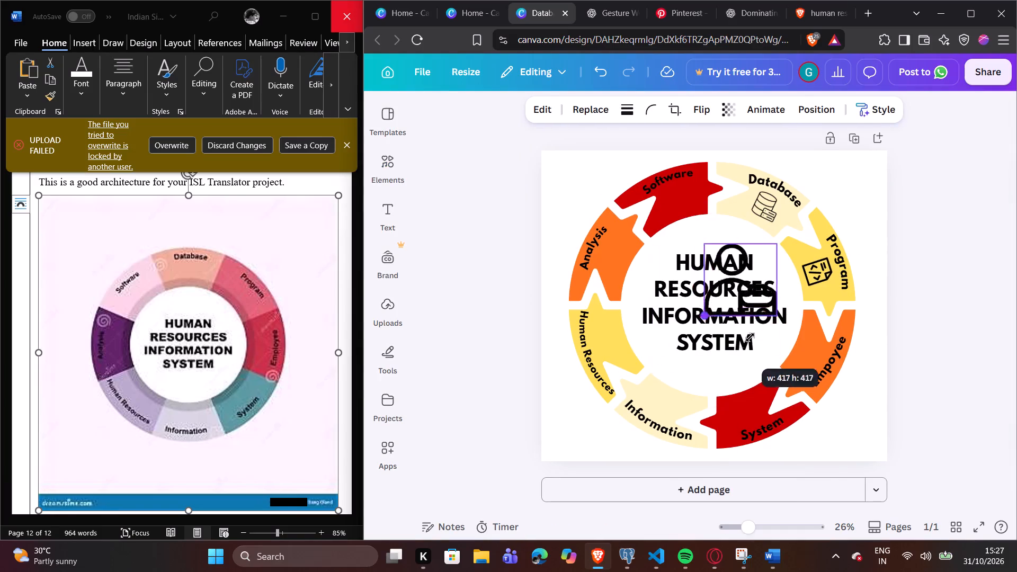
{"action": "left_click_drag", "start_coordinate": [750, 337], "coordinate": [785, 292]}
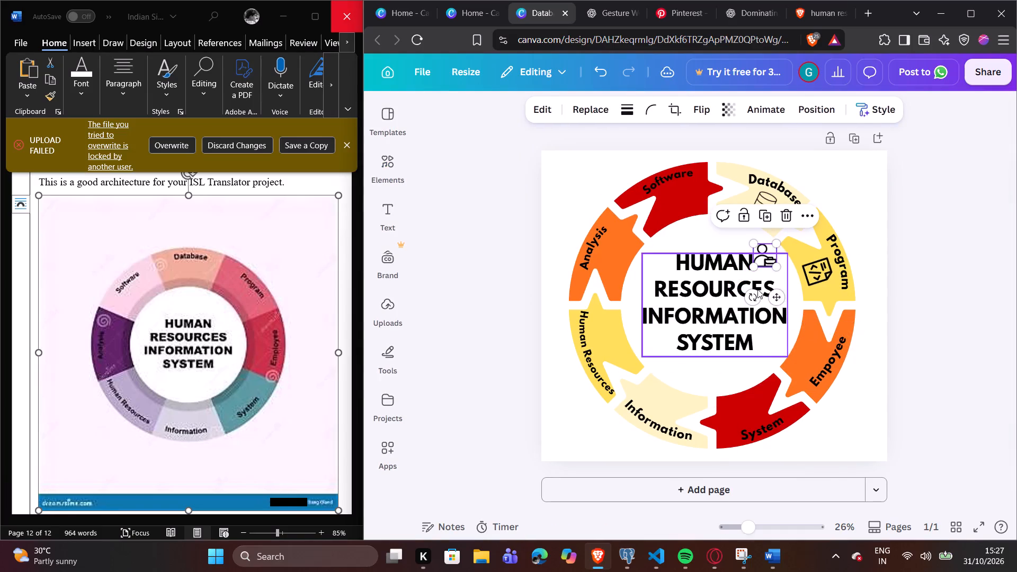
{"action": "left_click_drag", "start_coordinate": [752, 291], "coordinate": [737, 227]}
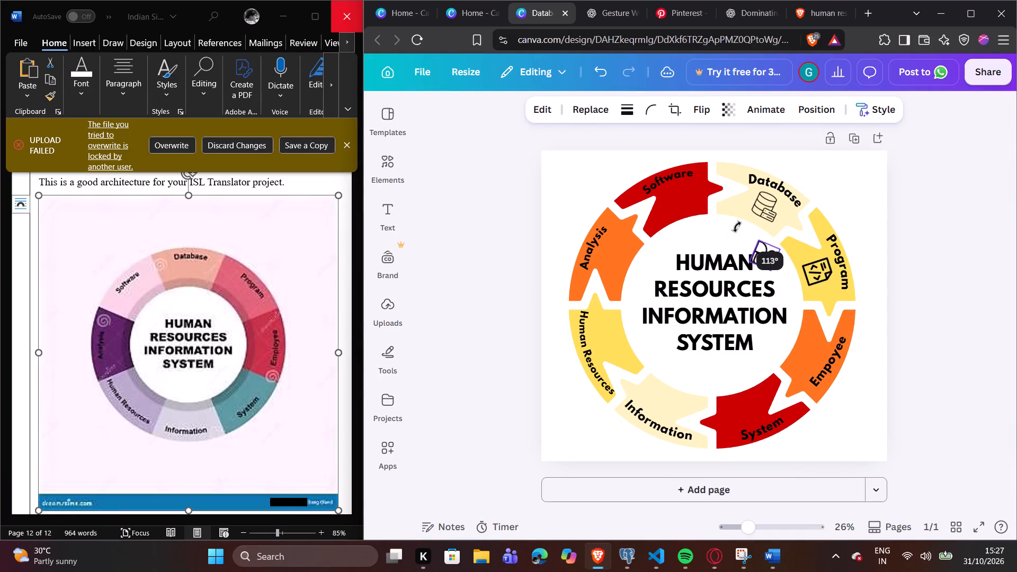
{"action": "left_click_drag", "start_coordinate": [737, 227], "coordinate": [747, 225]}
Move the person-with-briefcase icon into the orange Empoyee segment, inside the curved label, and enlarge it to about 158 px.
{"action": "left_click_drag", "start_coordinate": [765, 253], "coordinate": [813, 362]}
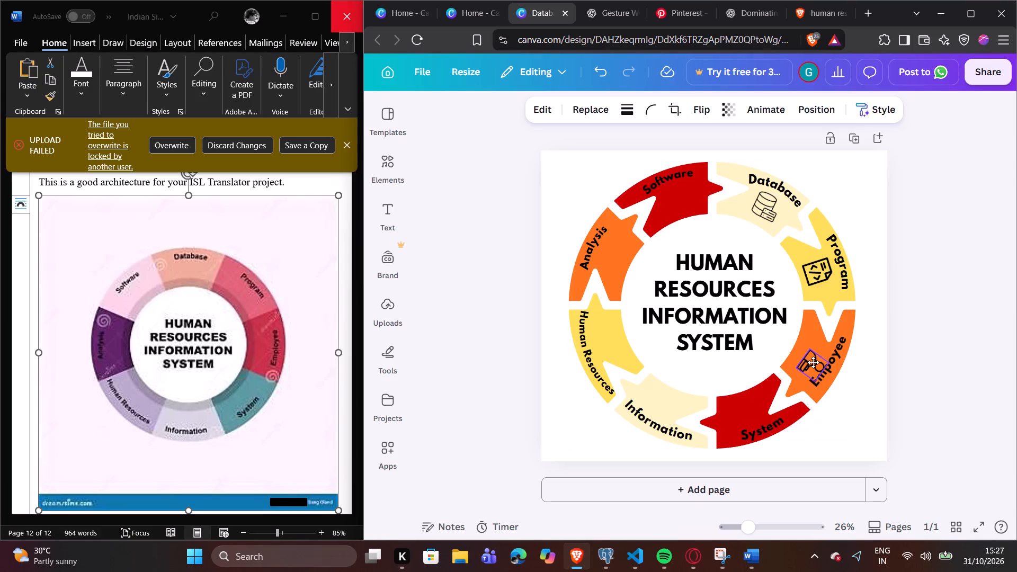
{"action": "left_click_drag", "start_coordinate": [813, 362], "coordinate": [811, 352]}
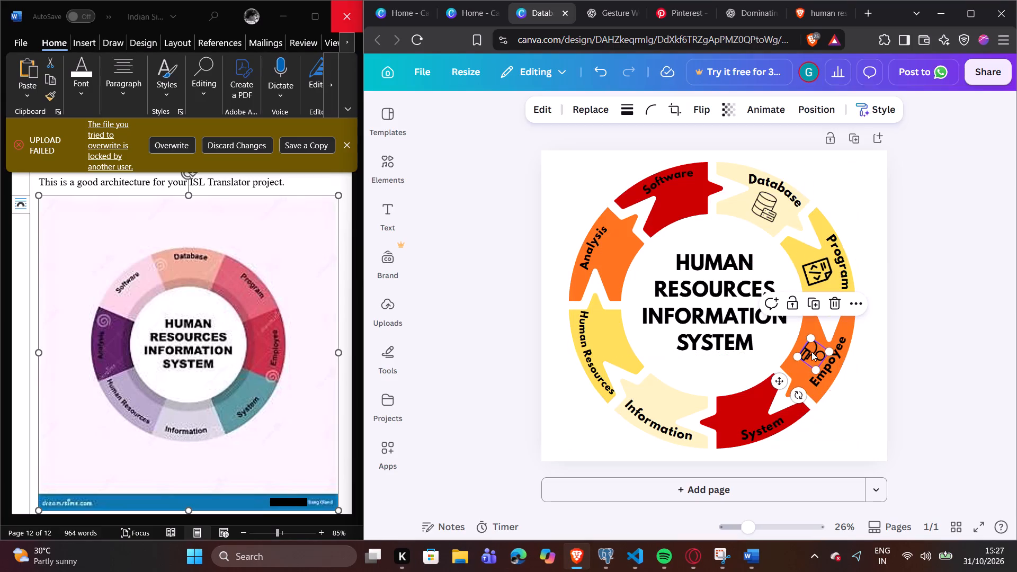
{"action": "left_click_drag", "start_coordinate": [798, 352], "coordinate": [792, 352]}
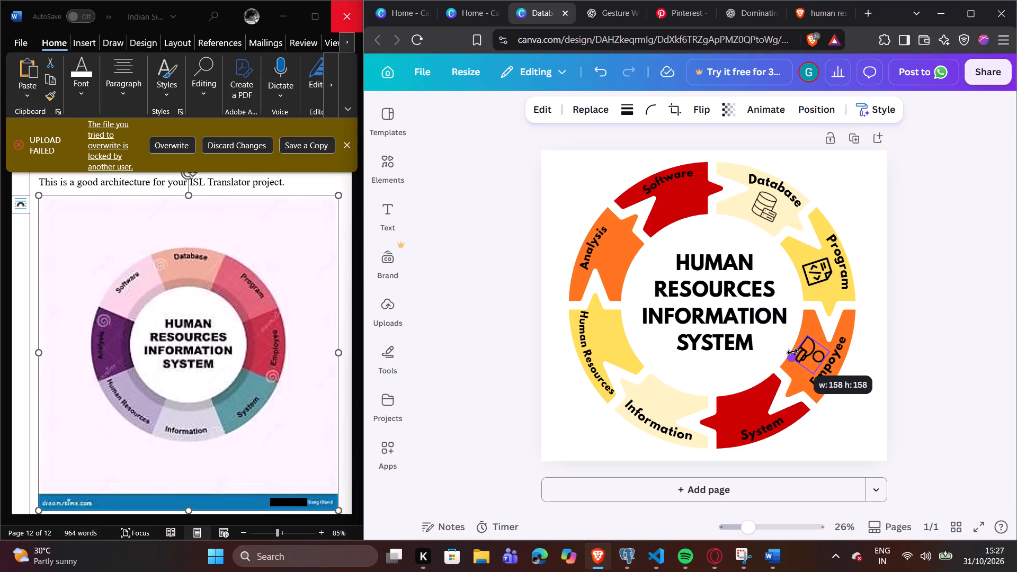
{"action": "left_click_drag", "start_coordinate": [792, 352], "coordinate": [793, 352]}
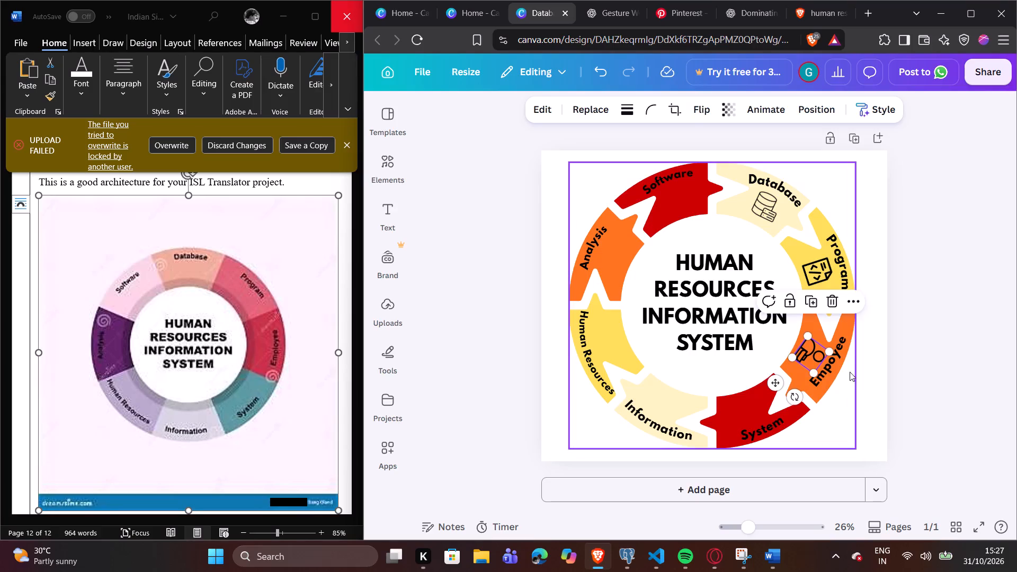
{"action": "left_click", "coordinate": [853, 380]}
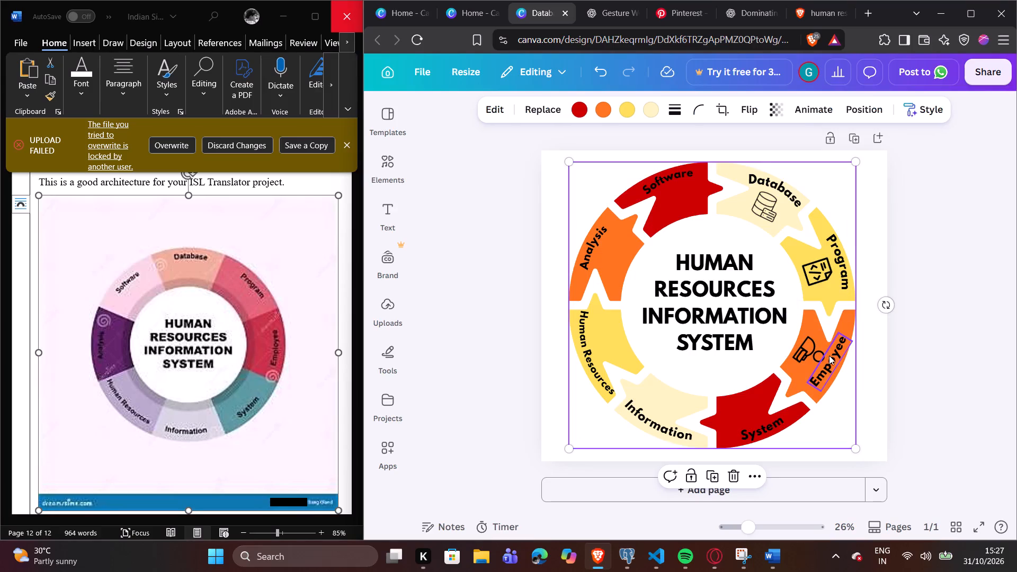
{"action": "left_click", "coordinate": [899, 377]}
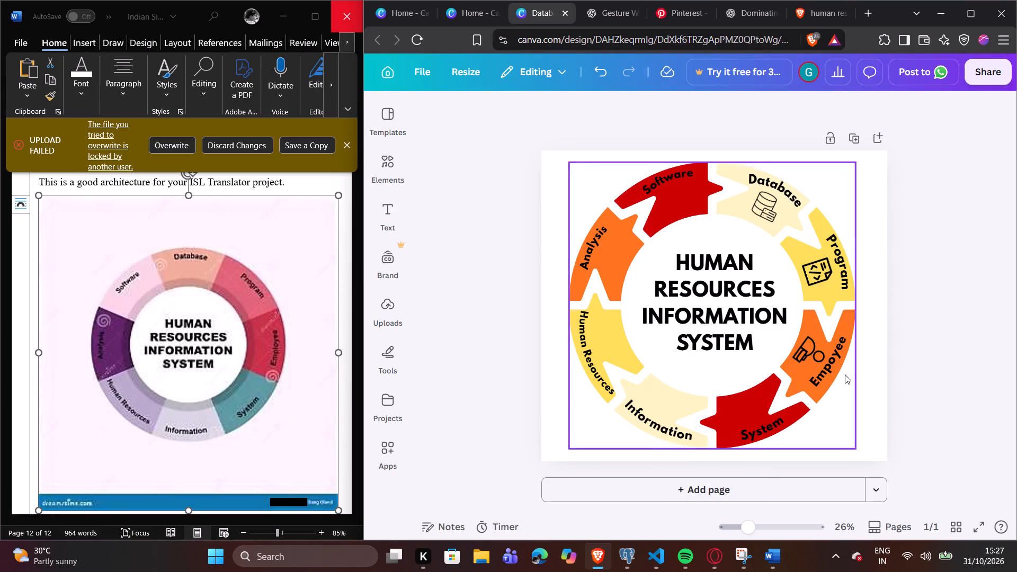
Adjust the rotation of the person-with-briefcase icon to about 124°.
{"action": "left_click", "coordinate": [816, 354]}
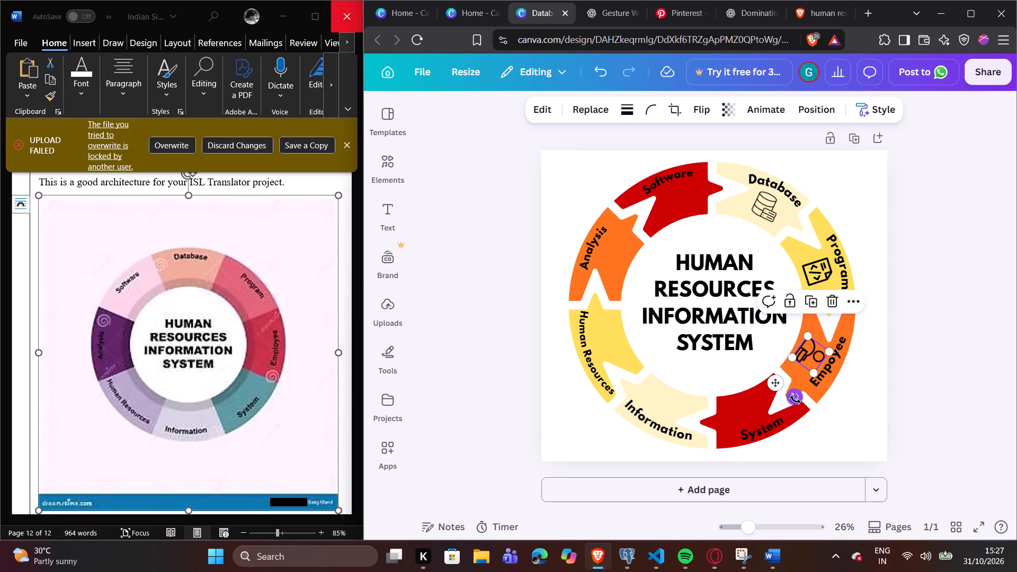
{"action": "left_click", "coordinate": [795, 400]}
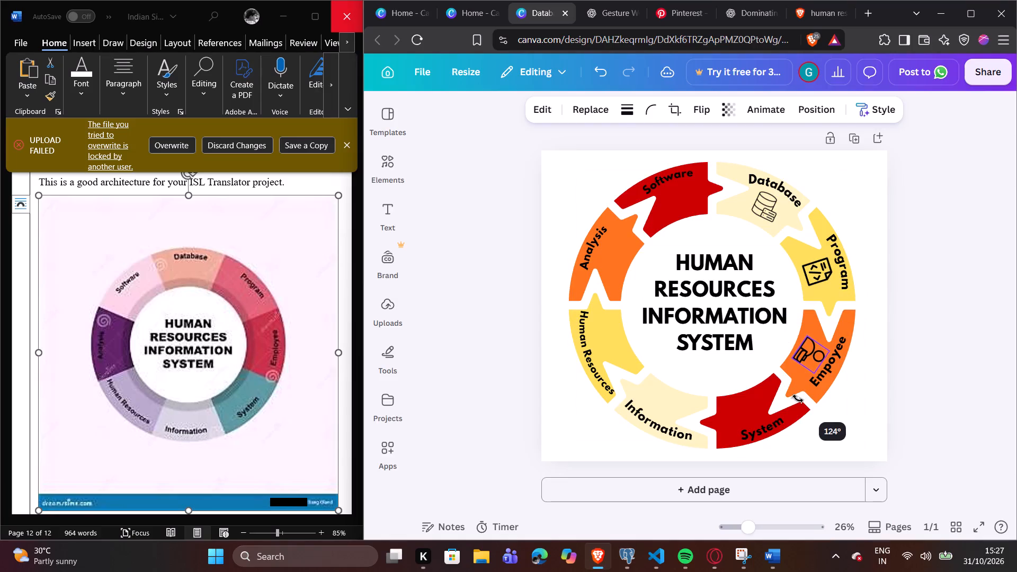
{"action": "left_click", "coordinate": [889, 378]}
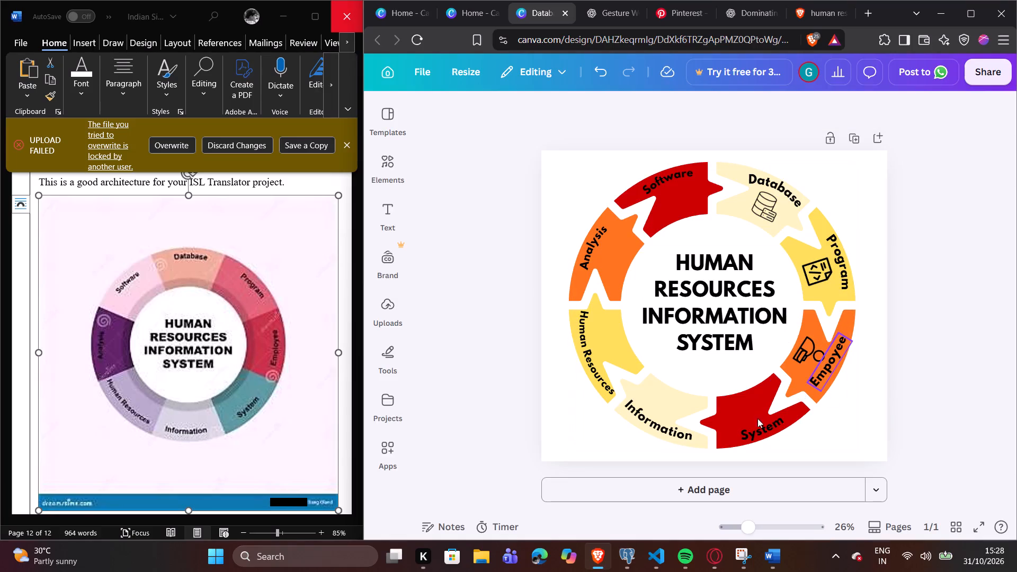
Search the elements for "system" and restrict the search to graphics.
{"action": "left_click", "coordinate": [400, 164]}
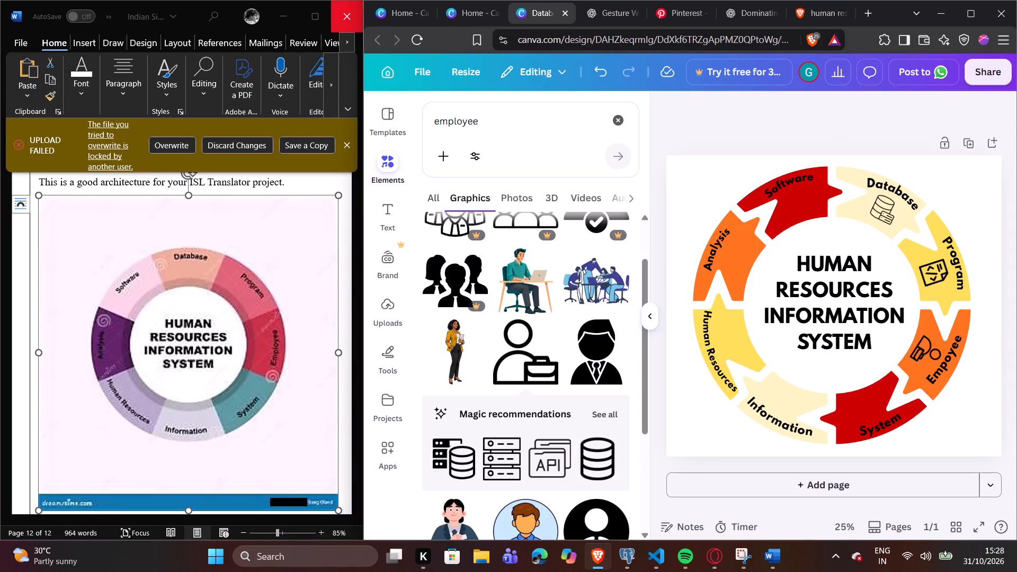
{"action": "left_click", "coordinate": [624, 117]}
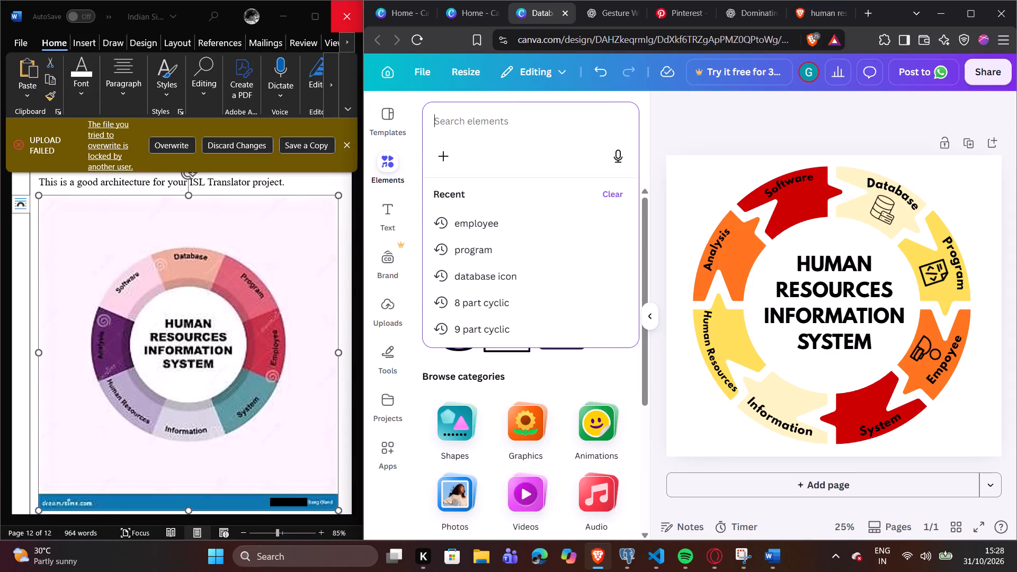
{"action": "type", "text": "syste"}
{"action": "key", "text": "m"}
{"action": "key", "text": "Return"}
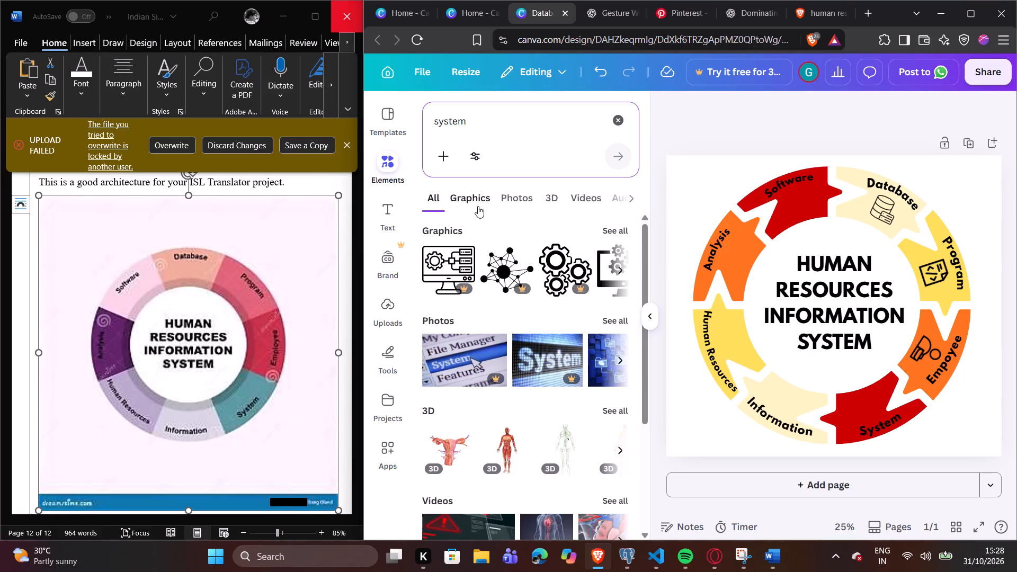
{"action": "left_click", "coordinate": [484, 201]}
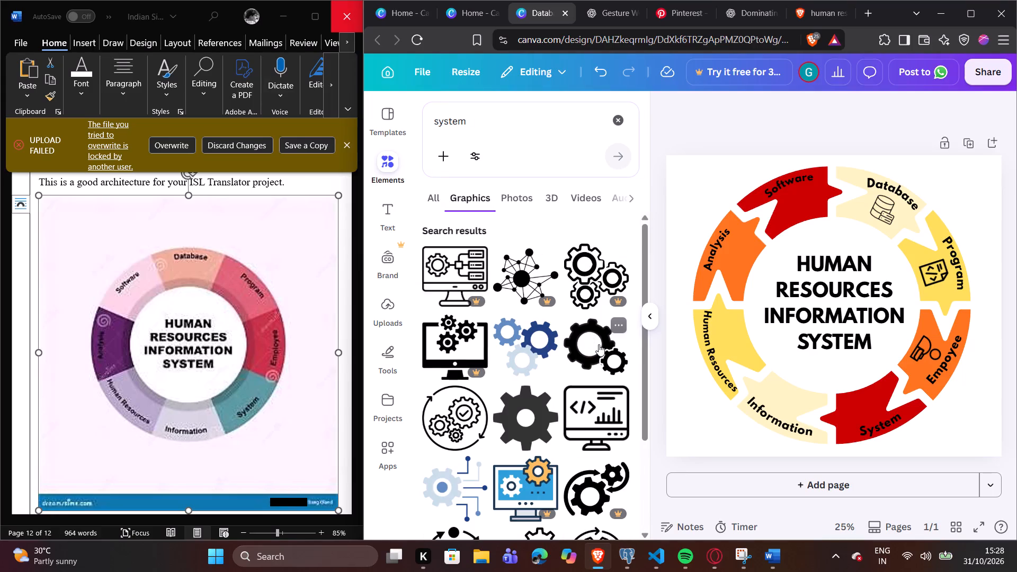
Add the black three-gears graphic from the search results to the design and shrink it to a small icon.
{"action": "left_click", "coordinate": [589, 257]}
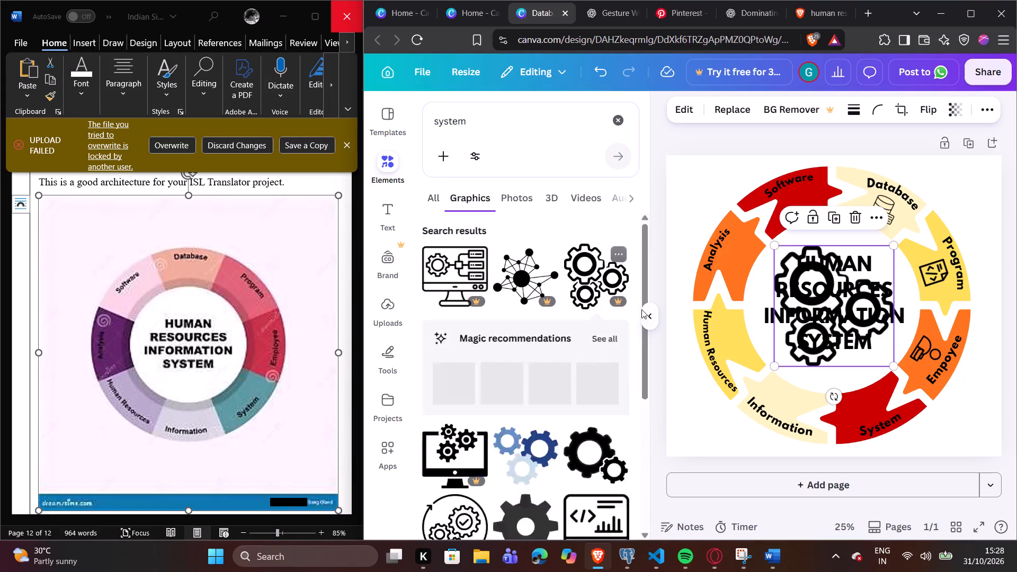
{"action": "left_click_drag", "start_coordinate": [774, 365], "coordinate": [824, 326]}
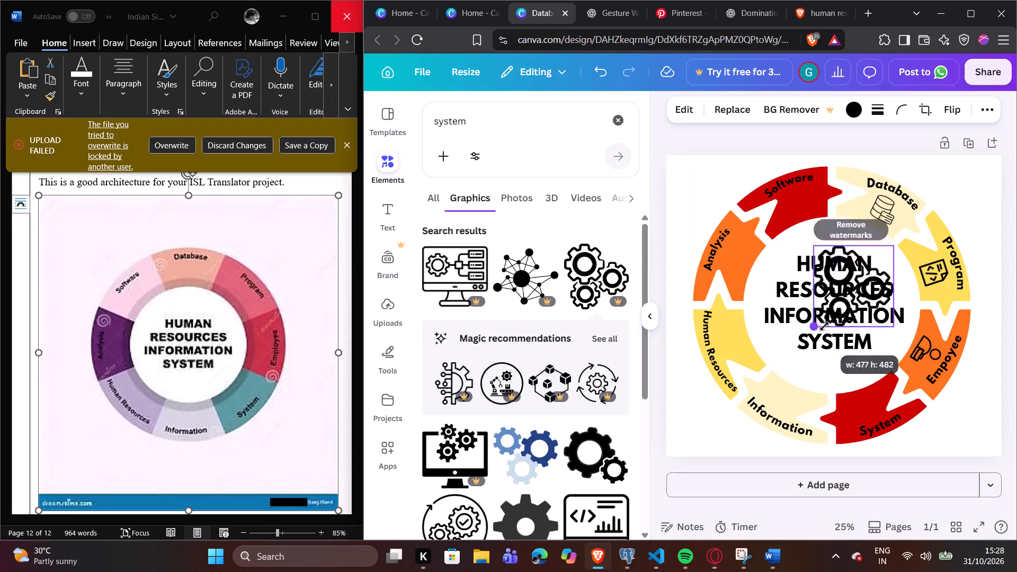
{"action": "left_click_drag", "start_coordinate": [824, 326], "coordinate": [869, 288]}
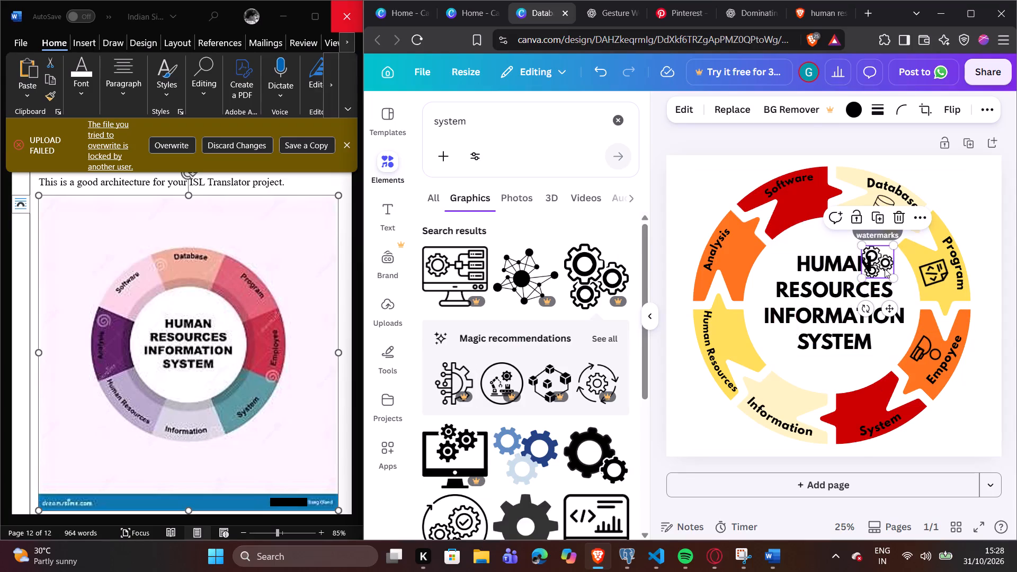
Place the three-gears icon in the red System segment above its curved label, rotate it to about -22°, and shrink it slightly.
{"action": "left_click_drag", "start_coordinate": [884, 269], "coordinate": [872, 411]}
{"action": "left_click_drag", "start_coordinate": [854, 452], "coordinate": [868, 446]}
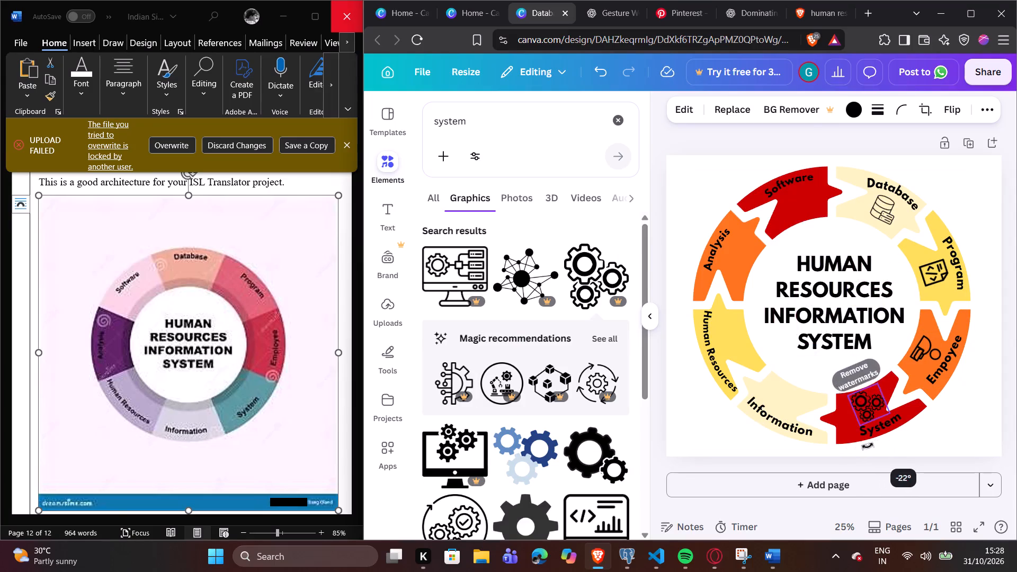
{"action": "left_click_drag", "start_coordinate": [868, 446], "coordinate": [867, 446]}
{"action": "left_click", "coordinate": [873, 405]}
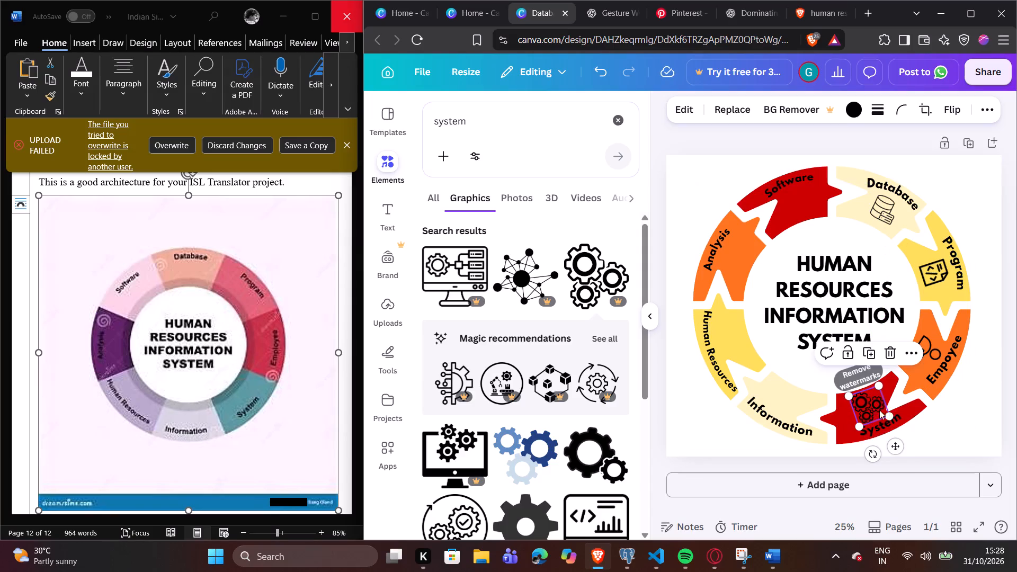
{"action": "left_click_drag", "start_coordinate": [887, 416], "coordinate": [882, 416]}
{"action": "left_click", "coordinate": [927, 438]}
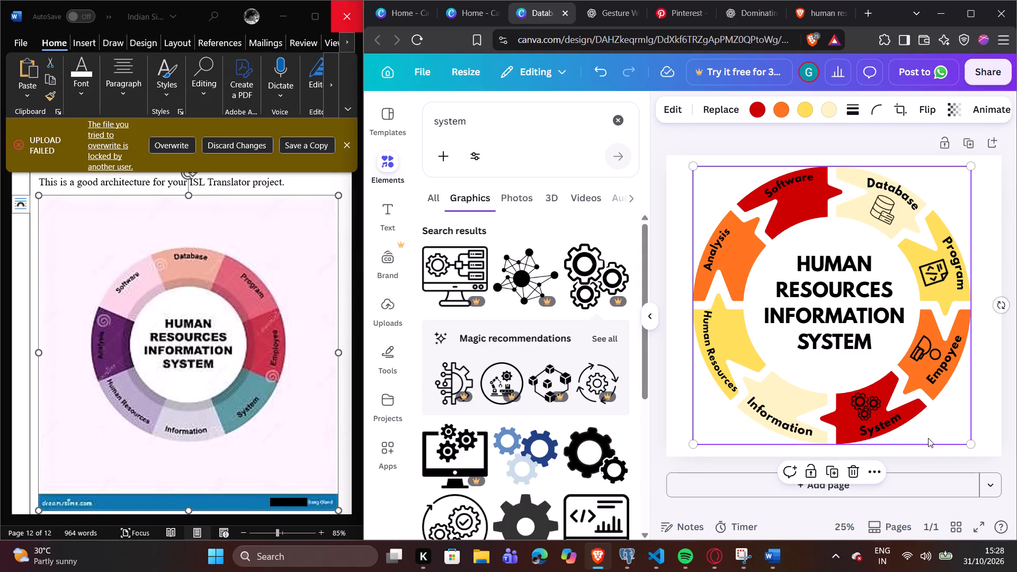
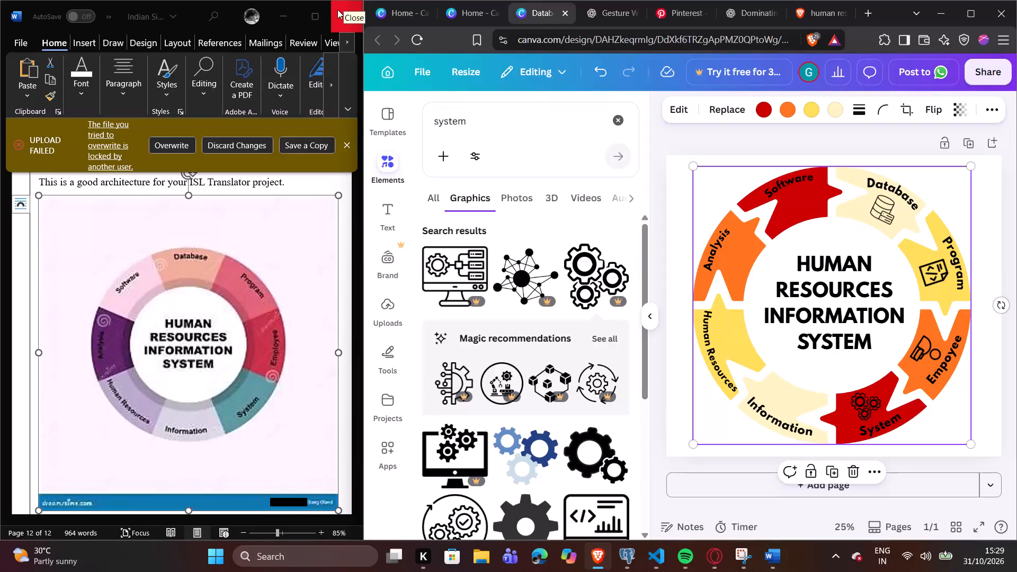
Search the elements for "information" and restrict the search to graphics.
{"action": "scroll", "coordinate": [1016, 93], "scroll_direction": "down", "scroll_amount": 1}
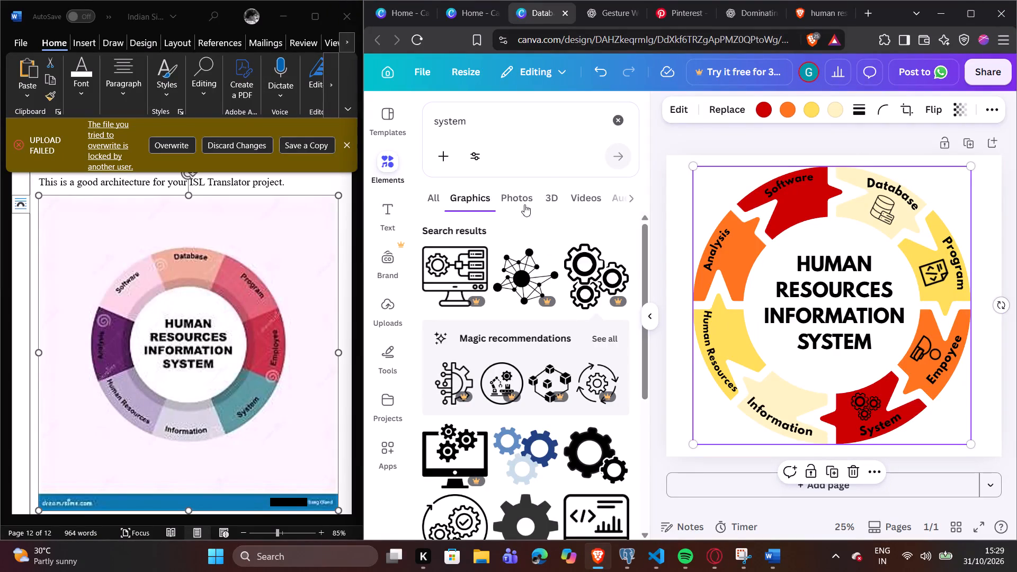
{"action": "left_click", "coordinate": [615, 106]}
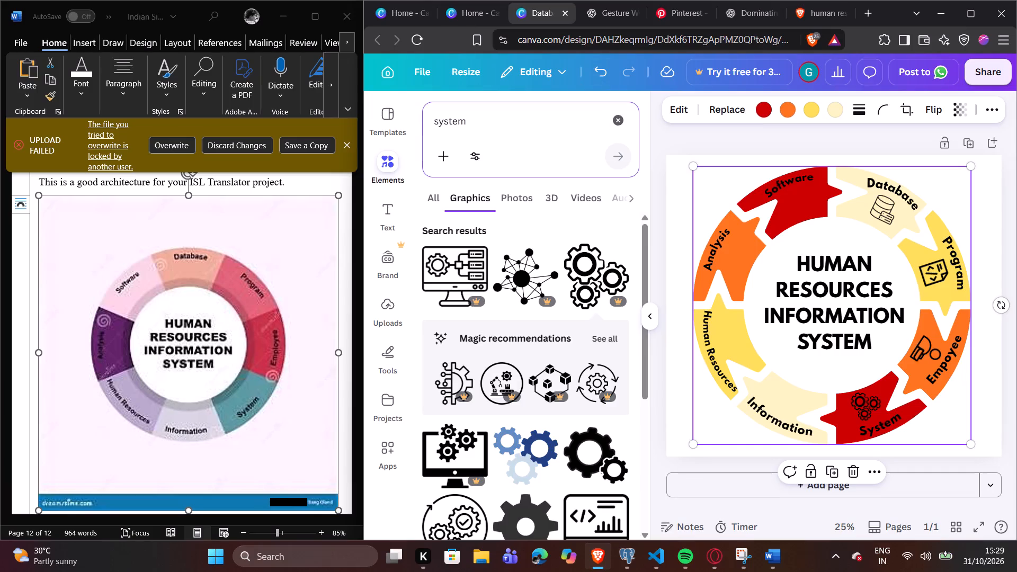
{"action": "left_click", "coordinate": [616, 123]}
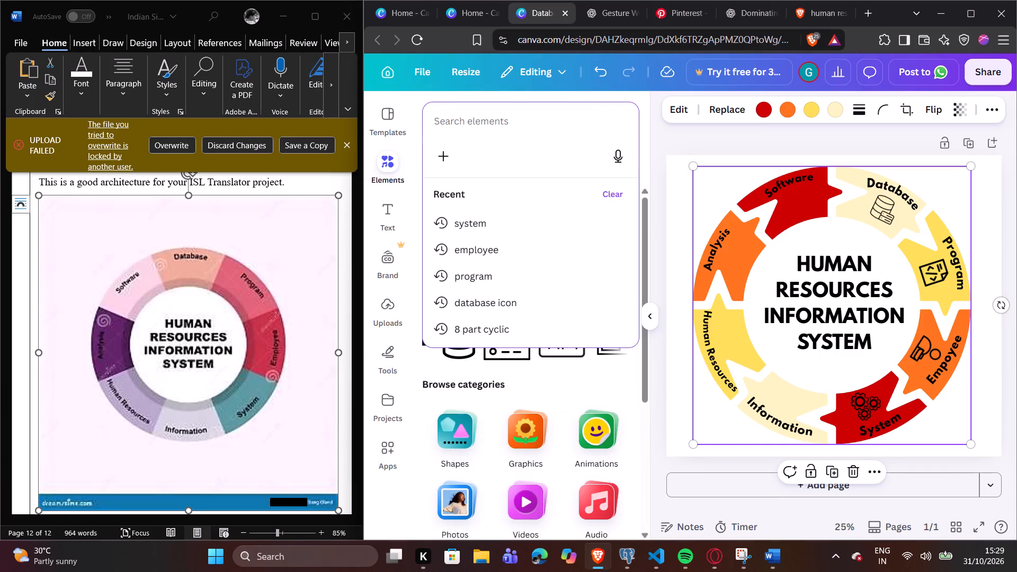
{"action": "type", "text": "in"}
{"action": "type", "text": "formation"}
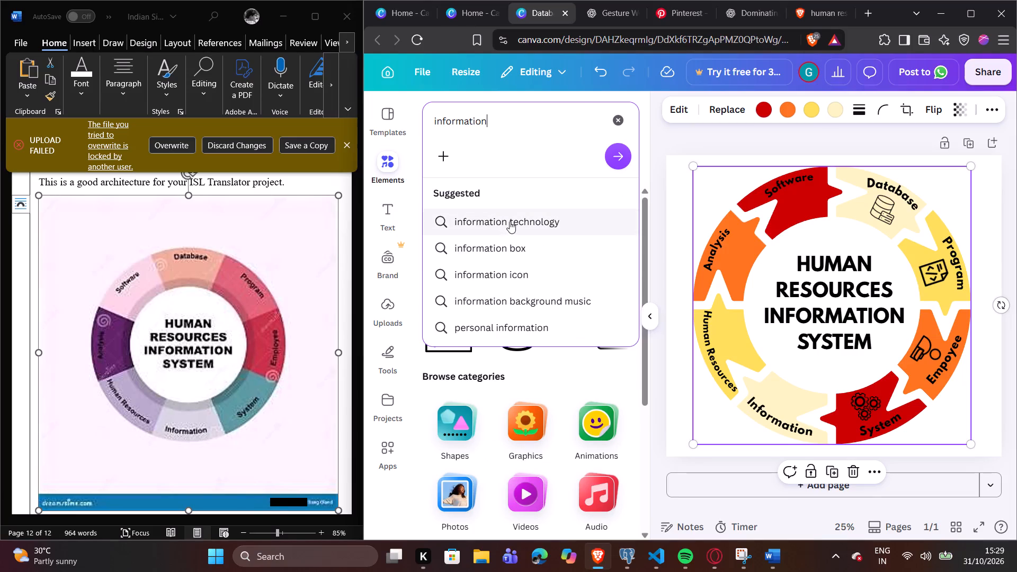
{"action": "left_click", "coordinate": [613, 143]}
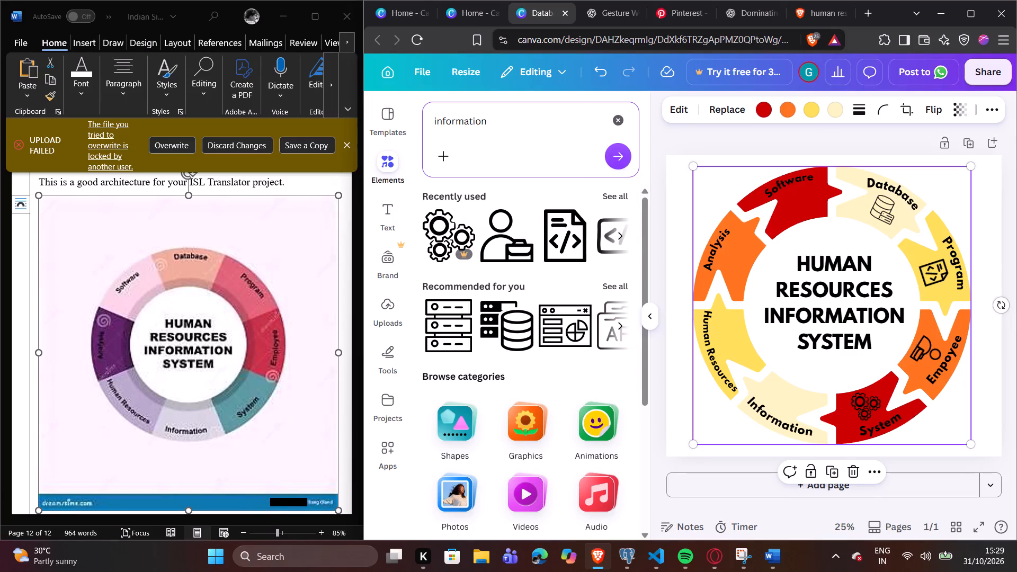
{"action": "left_click", "coordinate": [618, 148]}
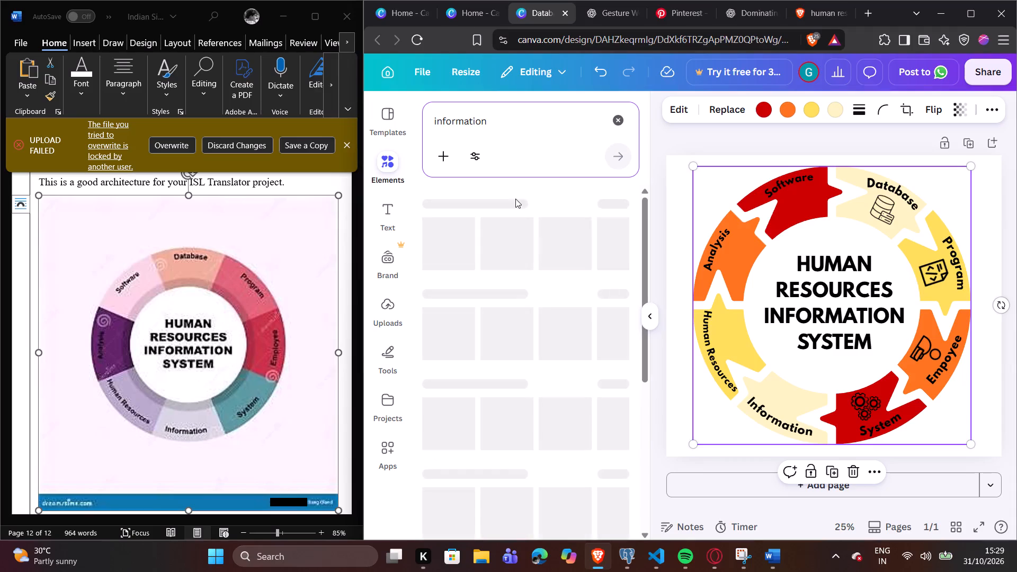
{"action": "left_click", "coordinate": [461, 199]}
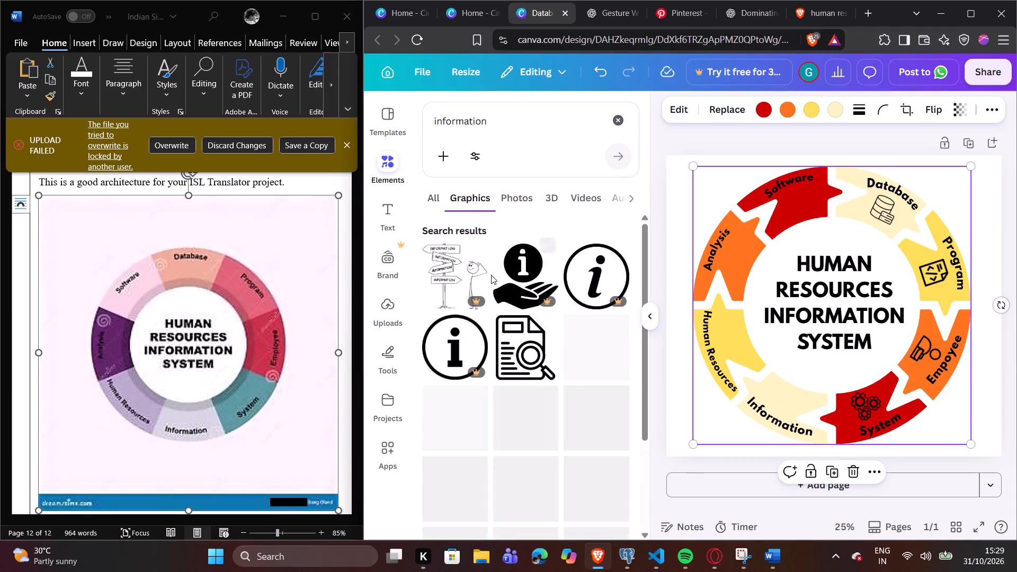
Refine the search to "information technology" and look through the graphics for a suitable Information icon.
{"action": "left_click", "coordinate": [504, 106]}
{"action": "left_click_drag", "start_coordinate": [507, 97], "coordinate": [505, 110]}
{"action": "left_click", "coordinate": [503, 118]}
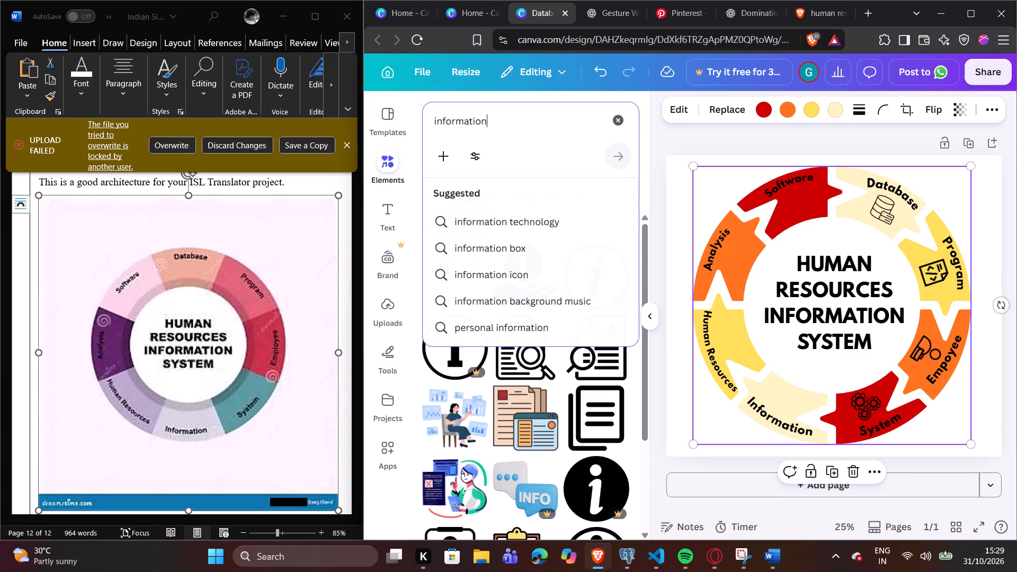
{"action": "left_click", "coordinate": [528, 225]}
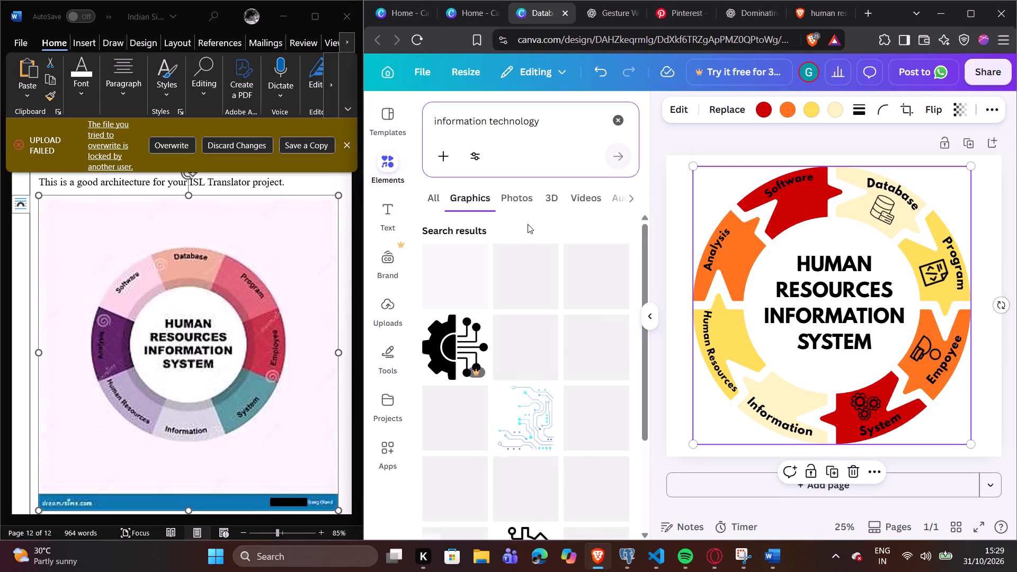
{"action": "scroll", "coordinate": [528, 223], "scroll_direction": "down", "scroll_amount": 1}
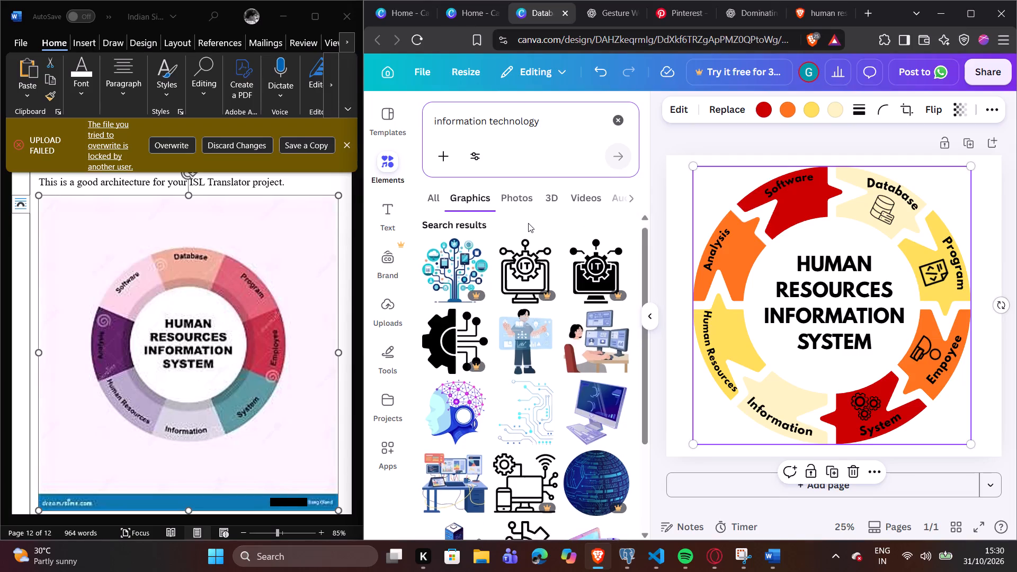
{"action": "scroll", "coordinate": [528, 223], "scroll_direction": "down", "scroll_amount": 4}
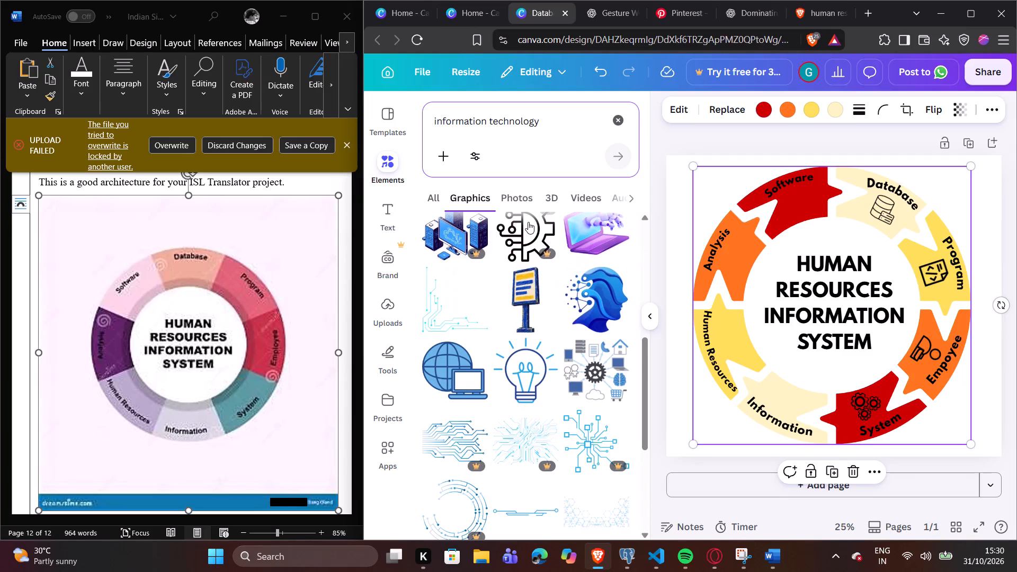
{"action": "scroll", "coordinate": [528, 222], "scroll_direction": "down", "scroll_amount": 5}
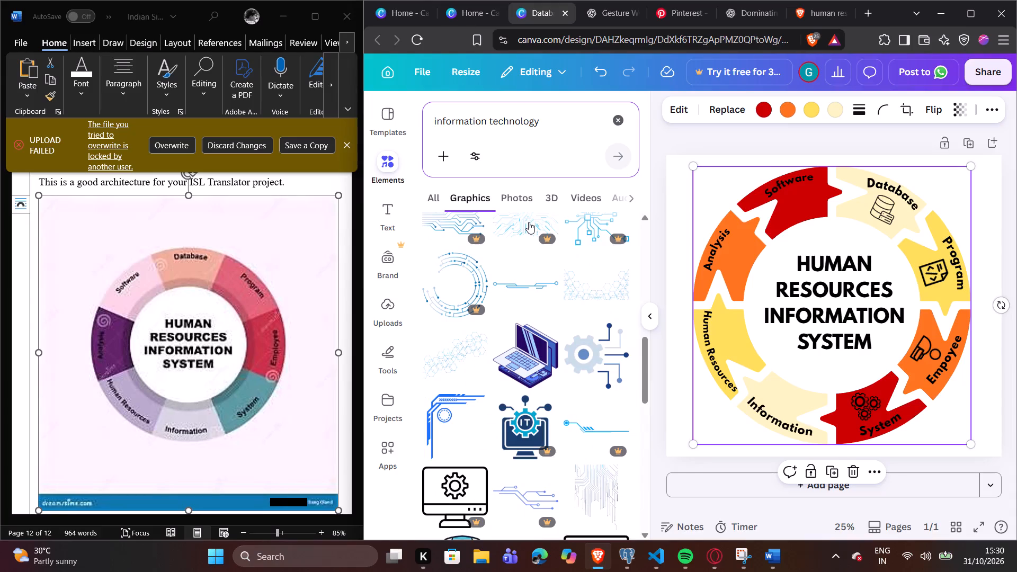
{"action": "scroll", "coordinate": [529, 222], "scroll_direction": "down", "scroll_amount": 7}
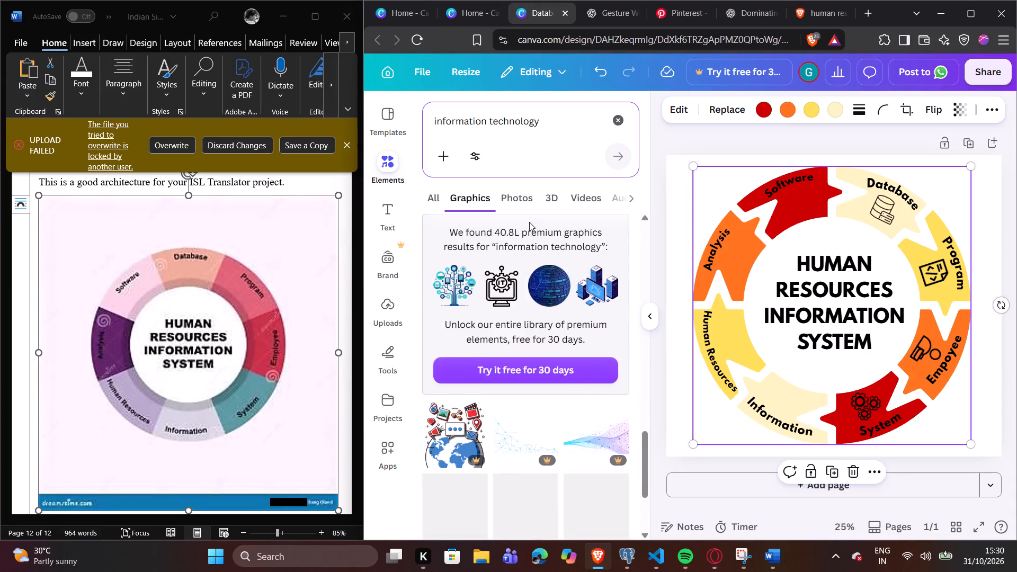
Add the black outlined IT monitor-with-gear graphic to the design and shrink it to a small icon.
{"action": "left_click", "coordinate": [506, 272]}
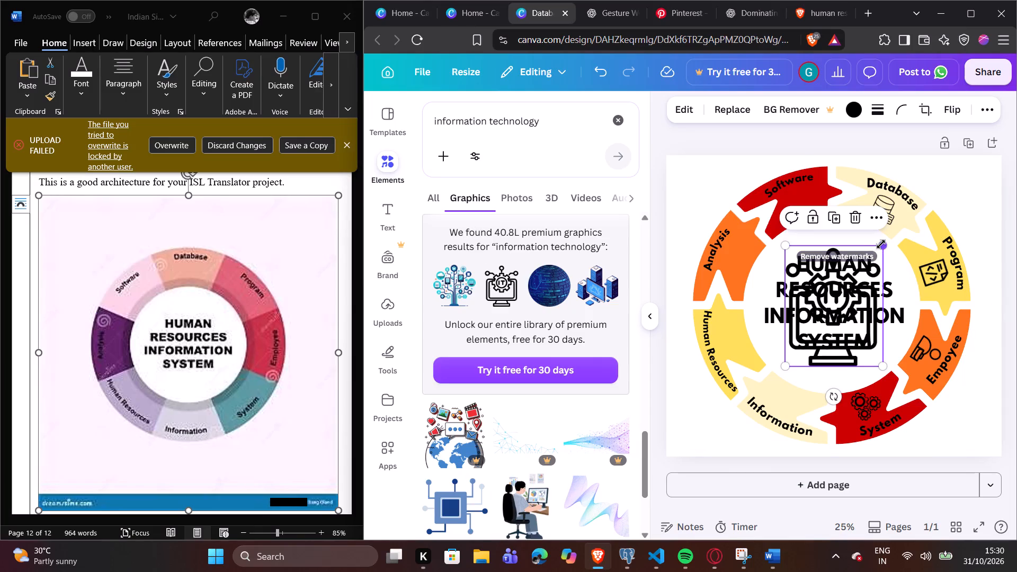
{"action": "left_click_drag", "start_coordinate": [881, 244], "coordinate": [847, 356]}
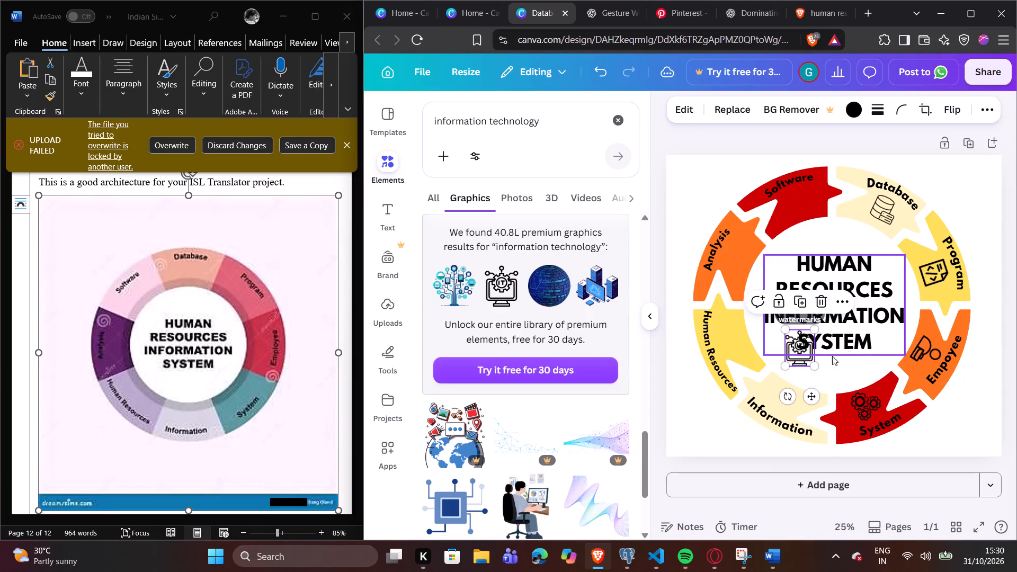
Place the IT monitor icon in the cream Information segment above its curved label, rotate it to about 32°, and shrink it slightly.
{"action": "left_click_drag", "start_coordinate": [798, 350], "coordinate": [787, 401]}
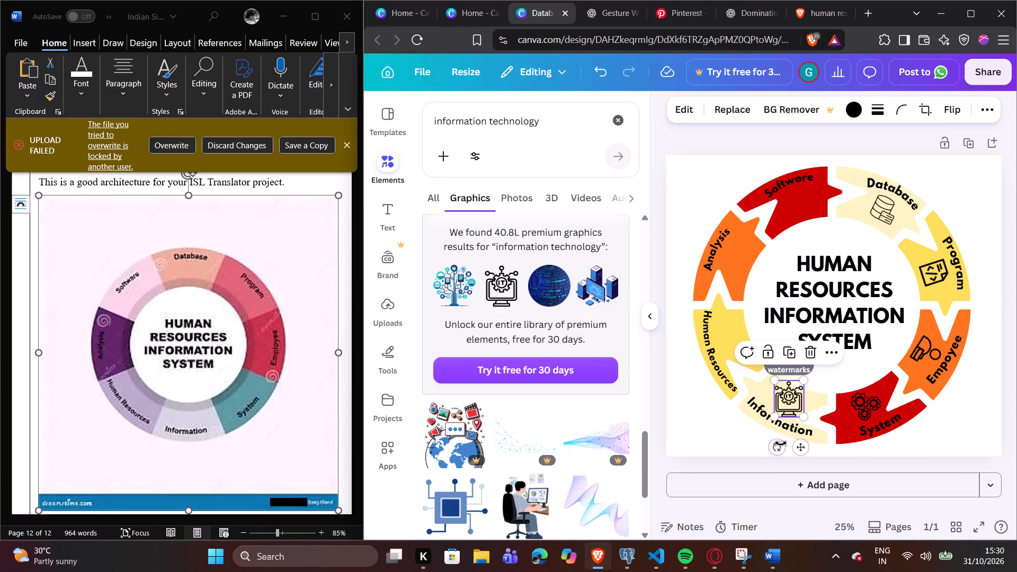
{"action": "left_click_drag", "start_coordinate": [782, 444], "coordinate": [747, 441]}
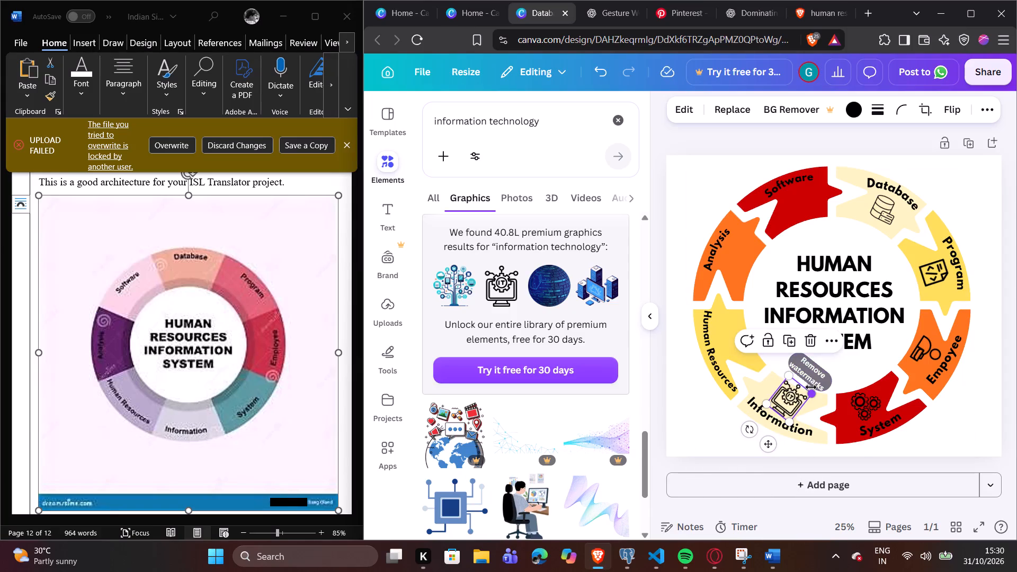
{"action": "left_click_drag", "start_coordinate": [812, 396], "coordinate": [806, 396]}
{"action": "left_click", "coordinate": [843, 382]}
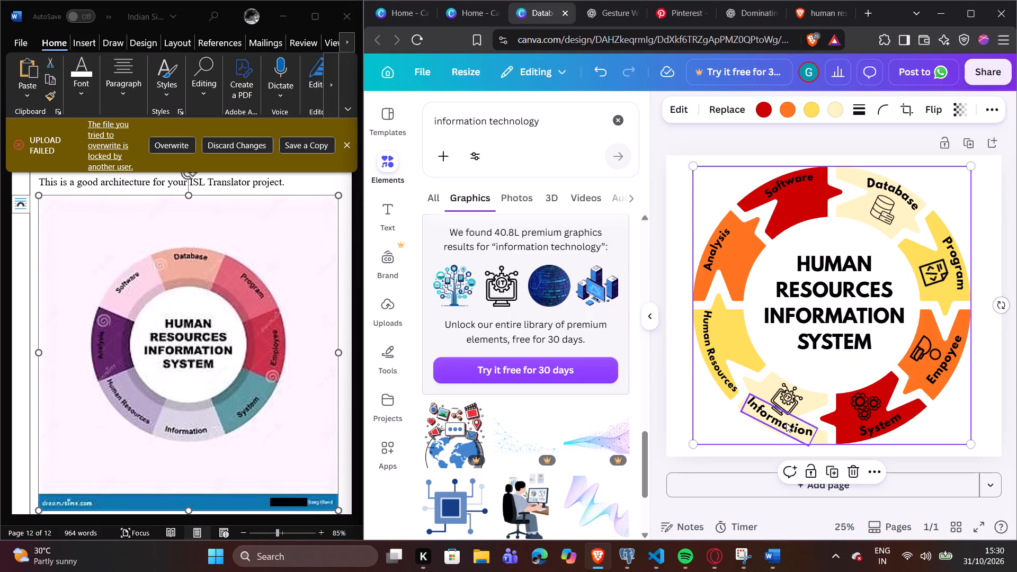
{"action": "left_click", "coordinate": [788, 395]}
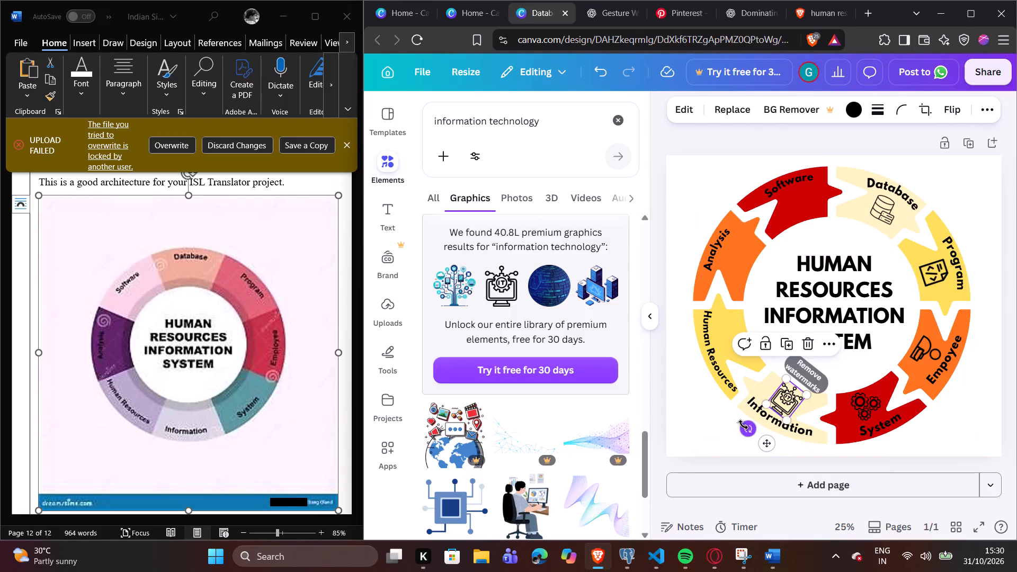
{"action": "left_click_drag", "start_coordinate": [744, 427], "coordinate": [748, 429]}
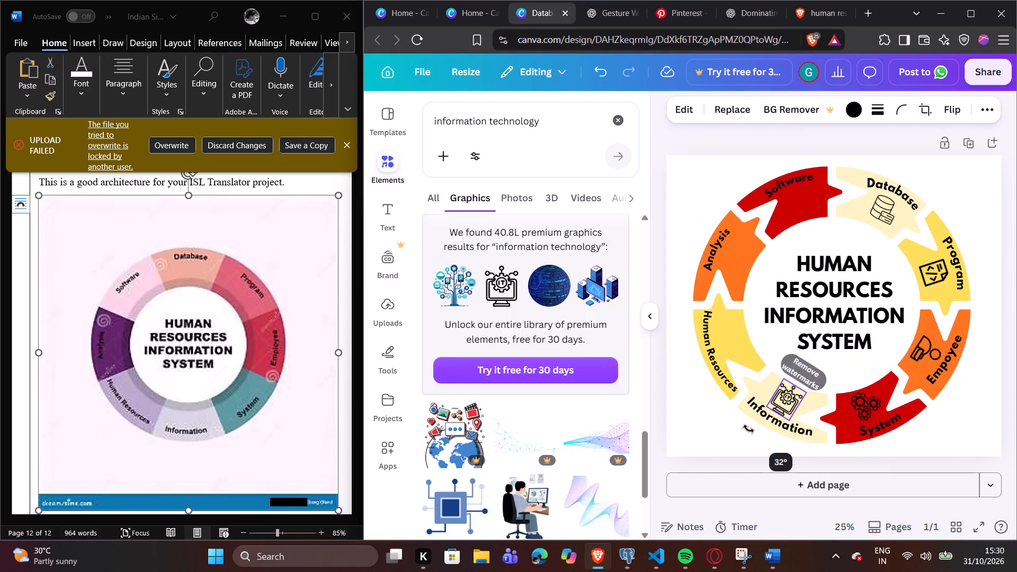
{"action": "left_click_drag", "start_coordinate": [748, 429], "coordinate": [748, 430]}
{"action": "left_click", "coordinate": [745, 423]}
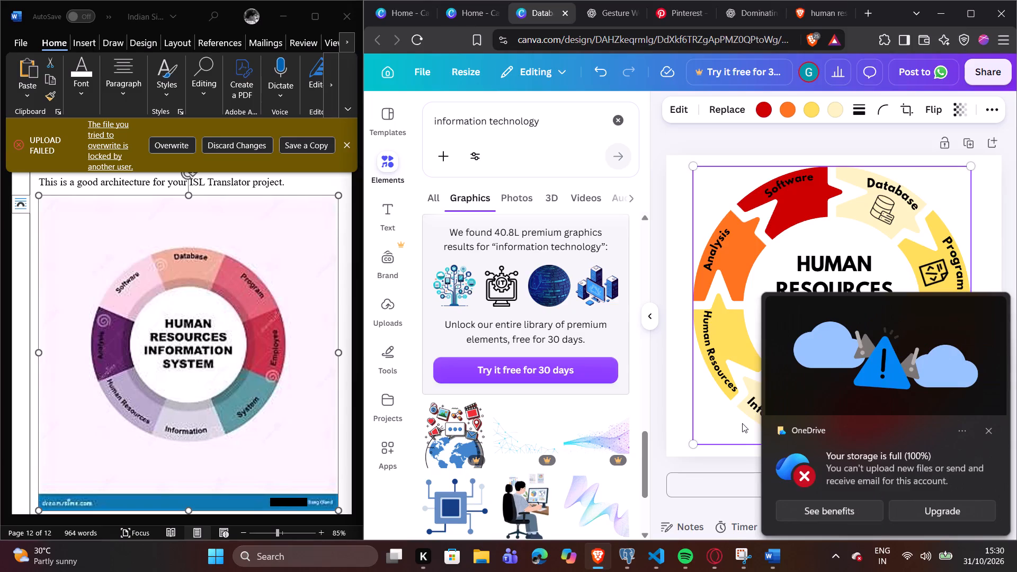
Dismiss the OneDrive storage notification covering the design.
{"action": "left_click", "coordinate": [986, 431]}
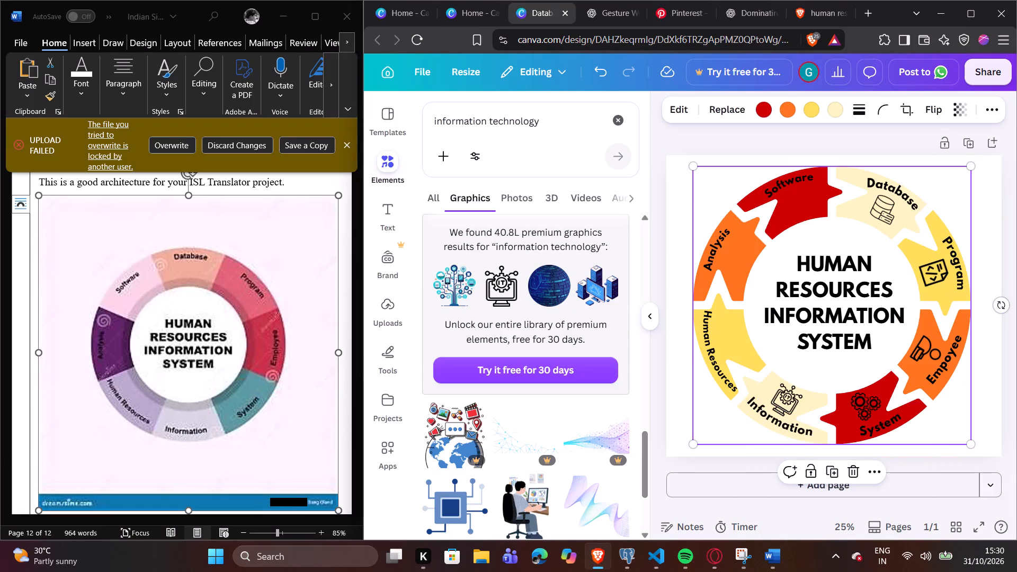
Clear the previous element search and search for "human resources".
{"action": "left_click", "coordinate": [625, 121]}
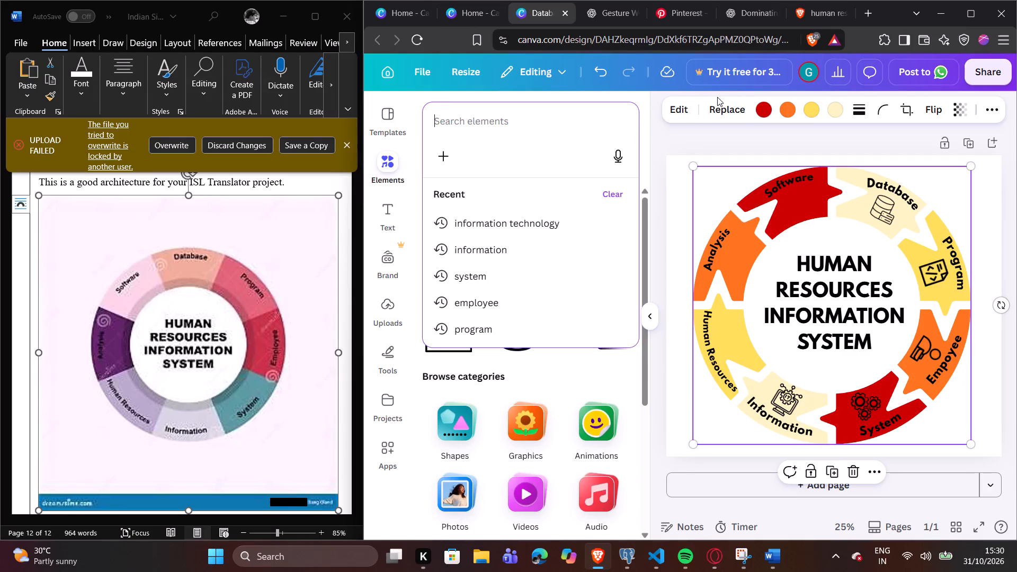
{"action": "key", "text": "h"}
{"action": "key", "text": "u"}
{"action": "key", "text": "m"}
{"action": "type", "text": "an re"}
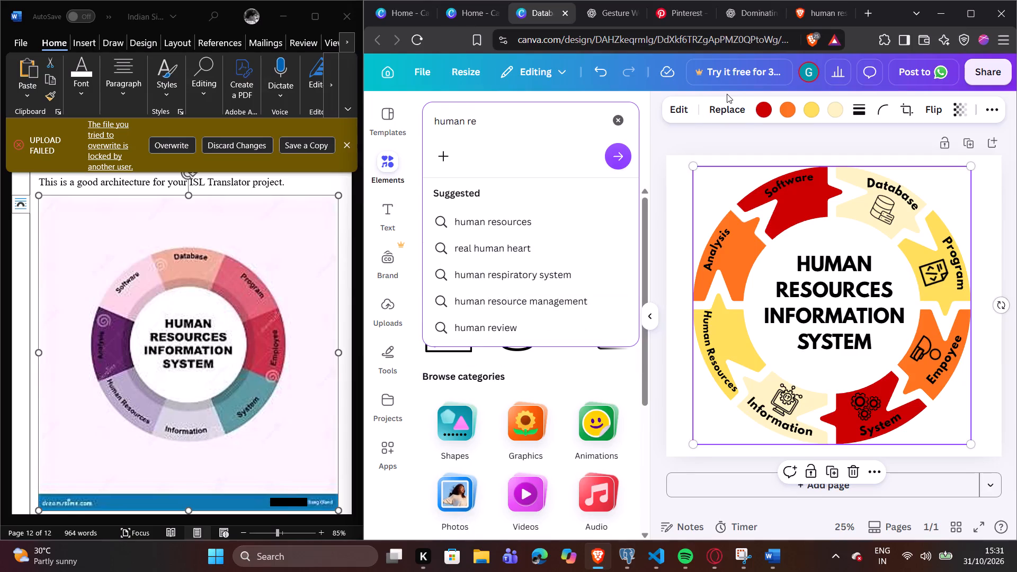
Search for "human resources", limit the results to graphics, and add the outlined gear-with-three-people graphic to the design.
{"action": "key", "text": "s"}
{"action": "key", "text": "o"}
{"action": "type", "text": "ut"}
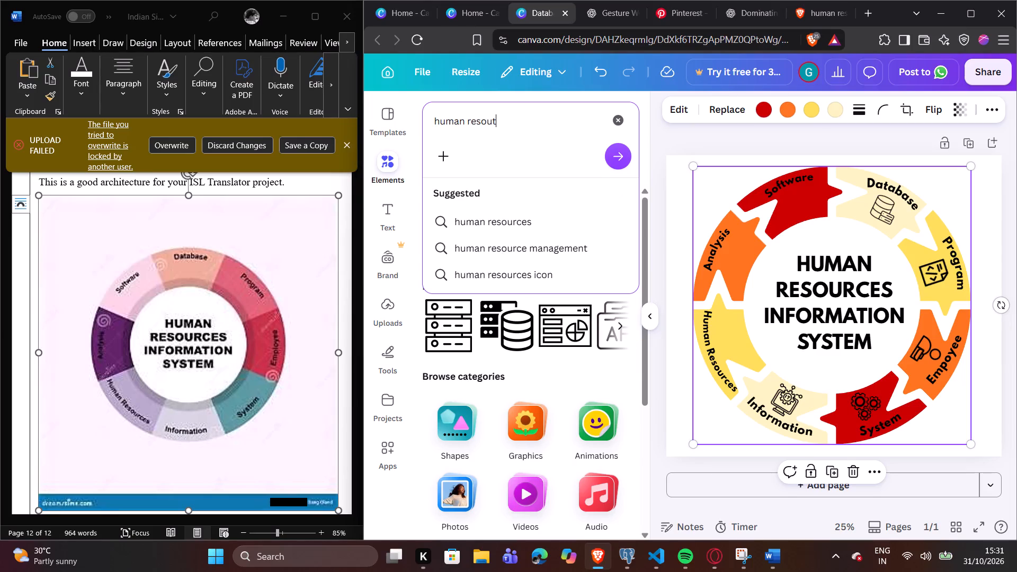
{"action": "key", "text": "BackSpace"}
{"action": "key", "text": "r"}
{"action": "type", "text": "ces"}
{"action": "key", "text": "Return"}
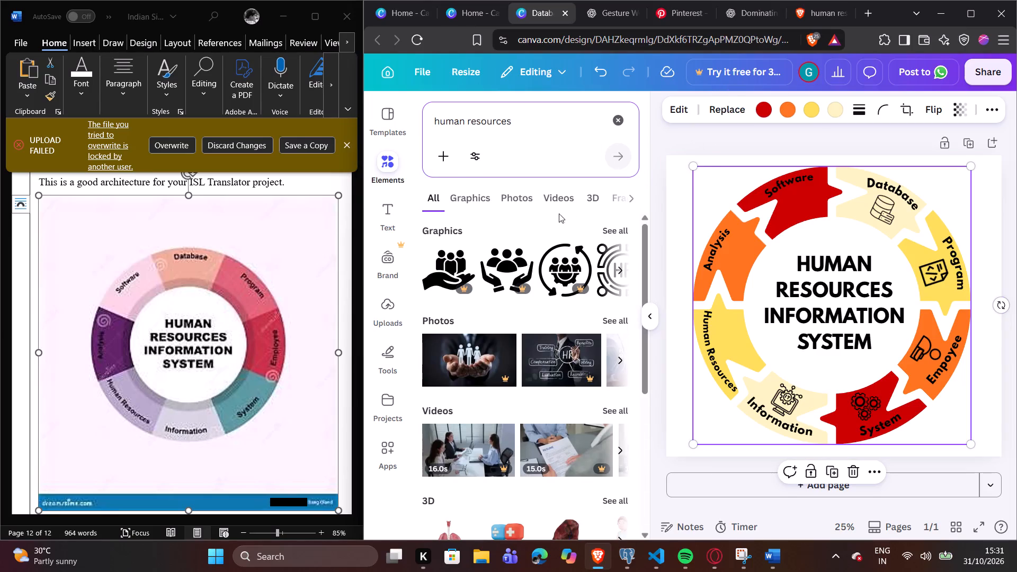
{"action": "left_click", "coordinate": [477, 191]}
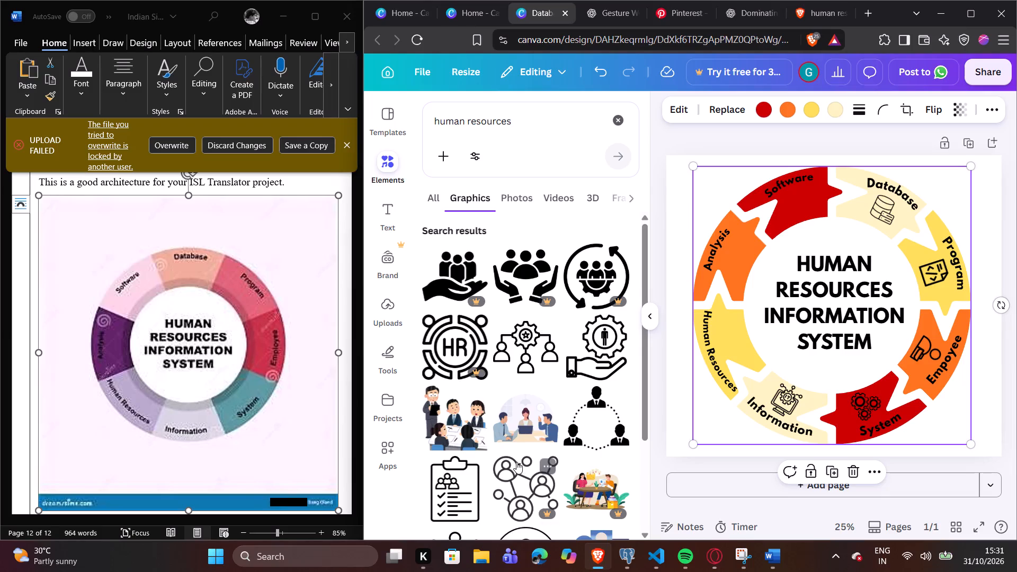
{"action": "left_click", "coordinate": [518, 334]}
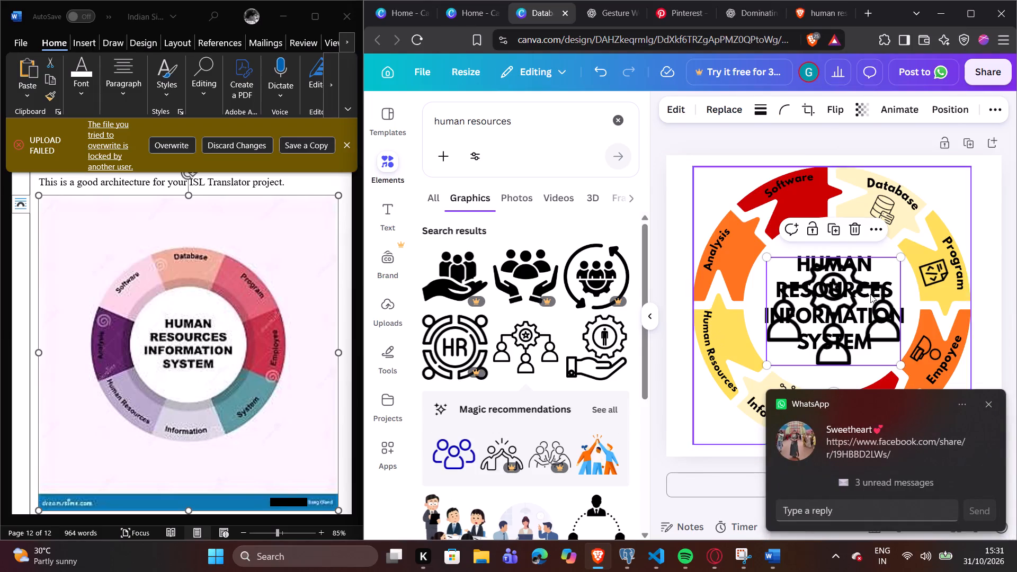
Move the people-and-gear graphic off the title, rotate it clockwise so its gear faces the ring's centre, and shrink it to a small icon.
{"action": "left_click_drag", "start_coordinate": [869, 303], "coordinate": [766, 321]}
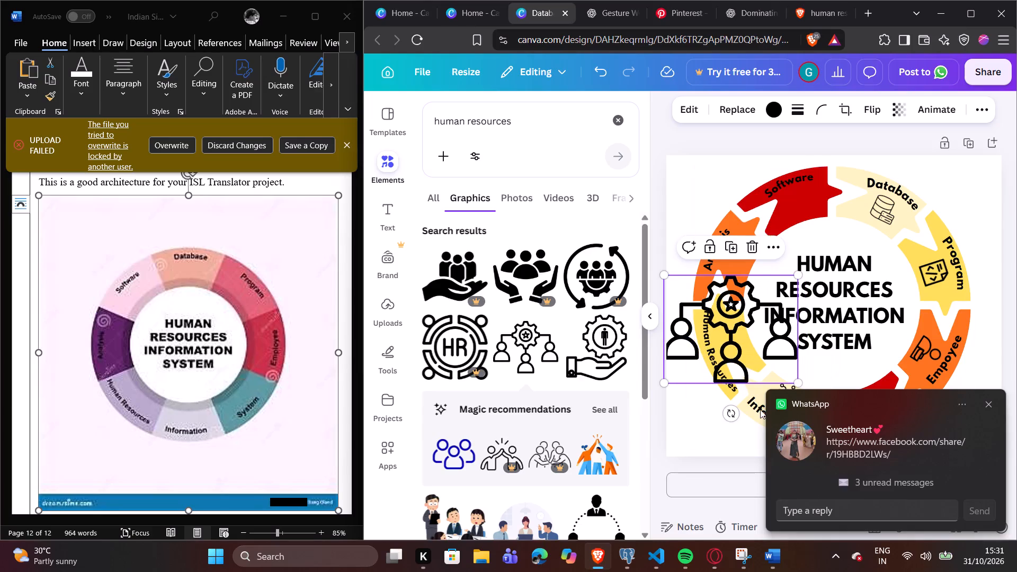
{"action": "left_click_drag", "start_coordinate": [734, 410], "coordinate": [646, 383]}
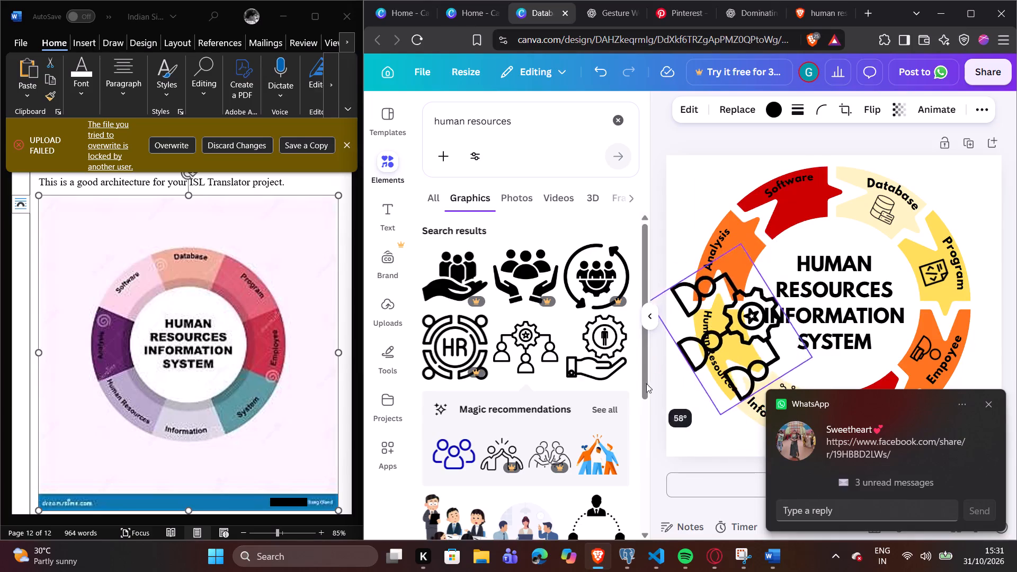
{"action": "left_click_drag", "start_coordinate": [646, 383], "coordinate": [645, 360]}
{"action": "left_click_drag", "start_coordinate": [698, 406], "coordinate": [766, 311]}
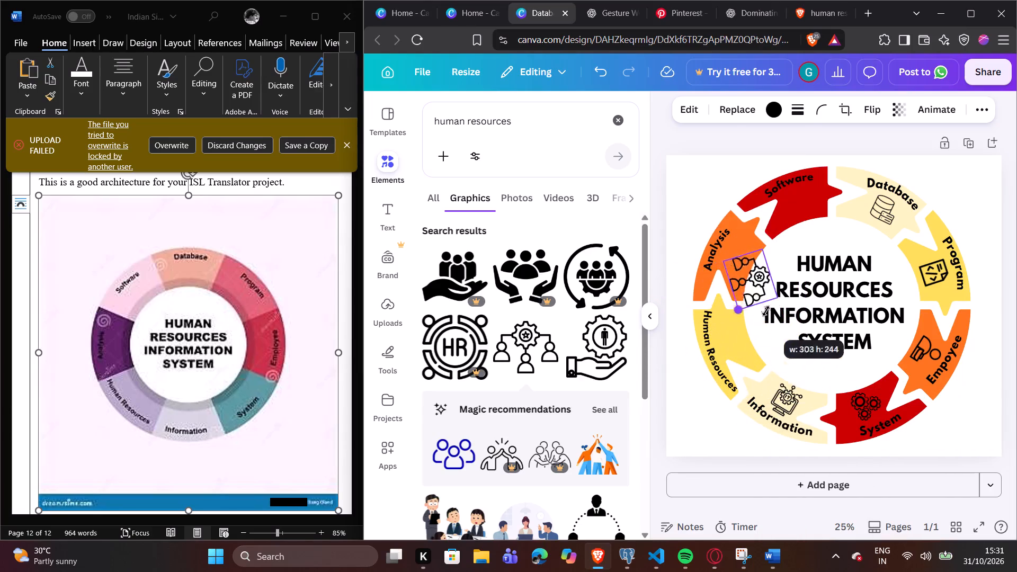
{"action": "left_click_drag", "start_coordinate": [766, 311], "coordinate": [779, 286]}
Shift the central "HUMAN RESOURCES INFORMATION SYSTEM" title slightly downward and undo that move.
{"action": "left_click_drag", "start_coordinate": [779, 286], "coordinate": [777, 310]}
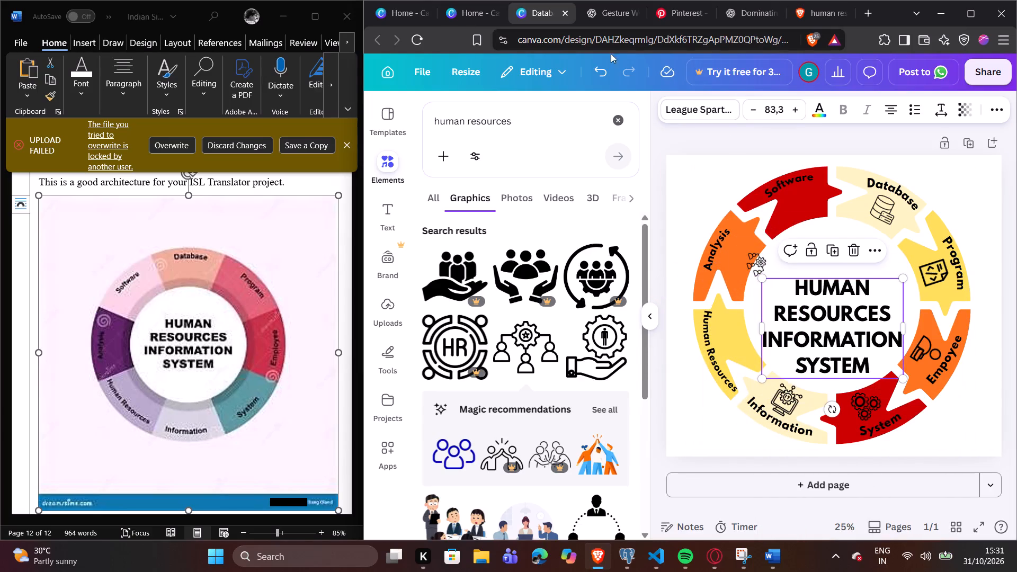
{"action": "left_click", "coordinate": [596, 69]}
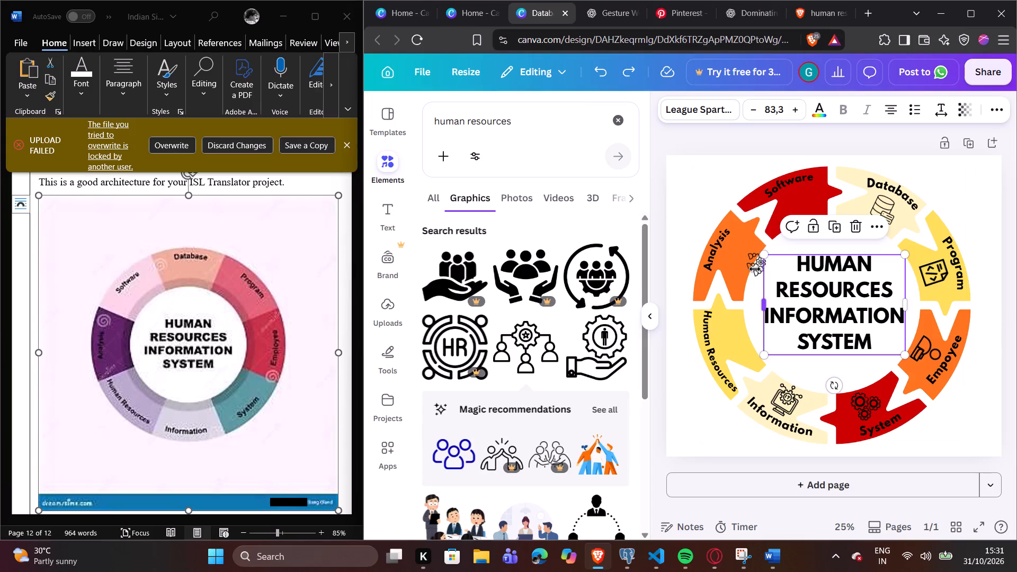
Move the three-people-with-gear icon into the yellow Human Resources segment beside its curved label and enlarge it slightly.
{"action": "left_click", "coordinate": [750, 267]}
{"action": "left_click_drag", "start_coordinate": [750, 266], "coordinate": [724, 350]}
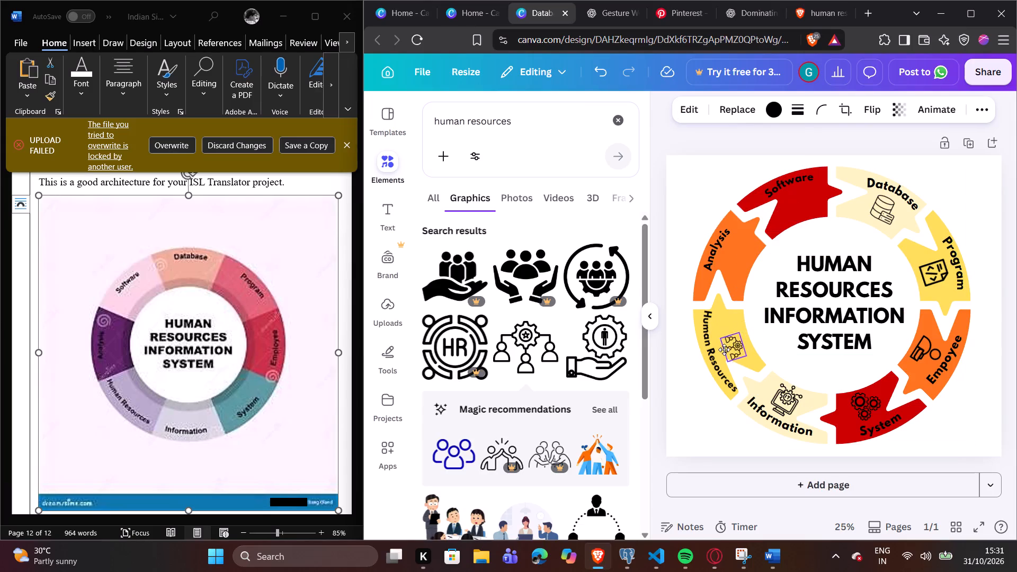
{"action": "left_click_drag", "start_coordinate": [724, 350], "coordinate": [720, 336]}
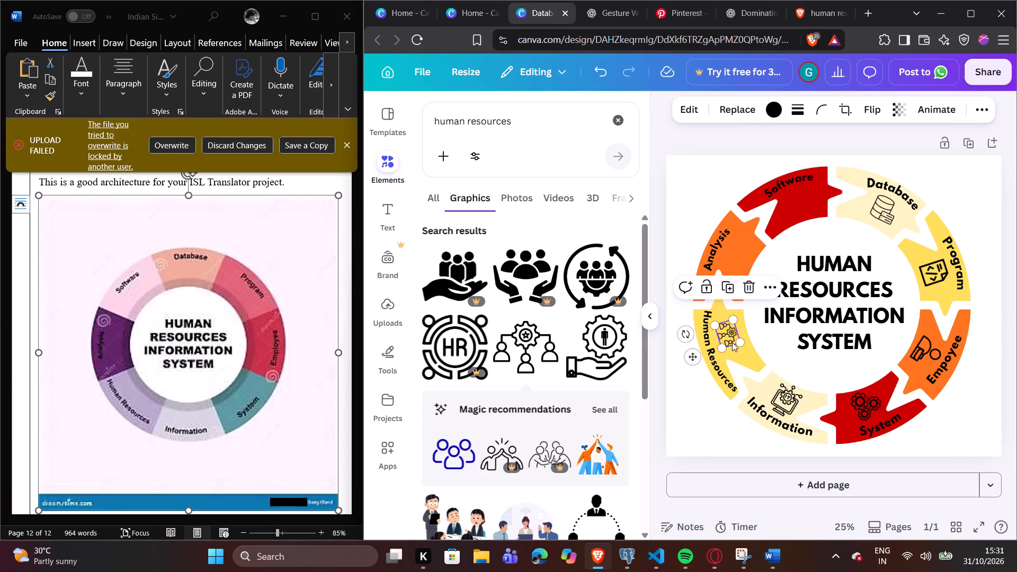
{"action": "left_click_drag", "start_coordinate": [741, 342], "coordinate": [750, 347]}
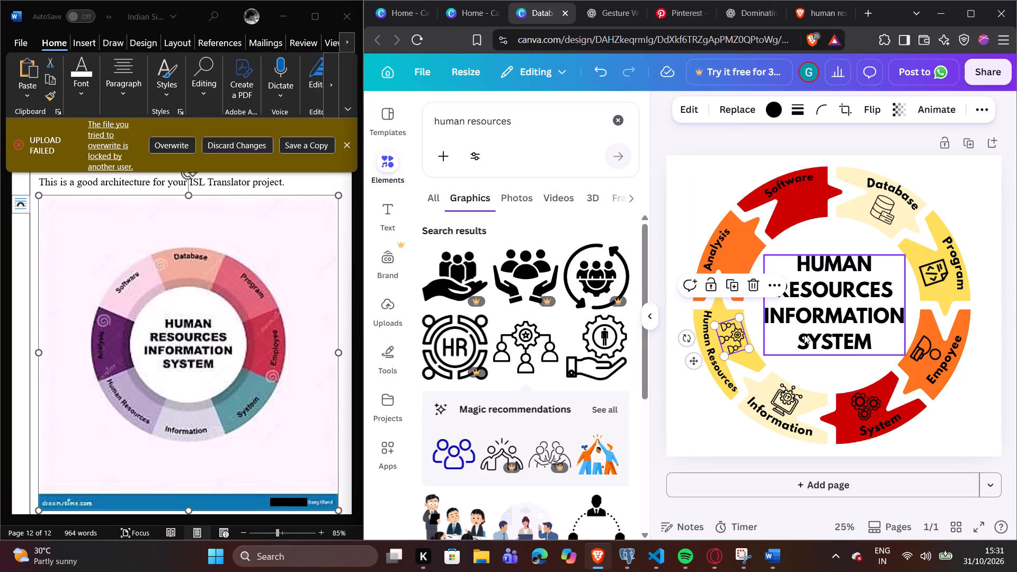
{"action": "left_click", "coordinate": [760, 321]}
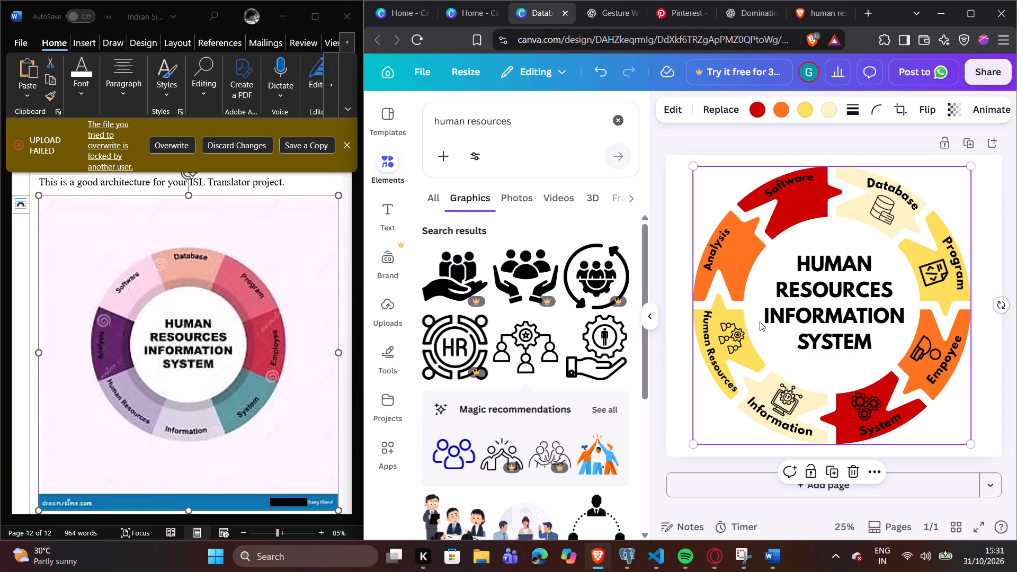
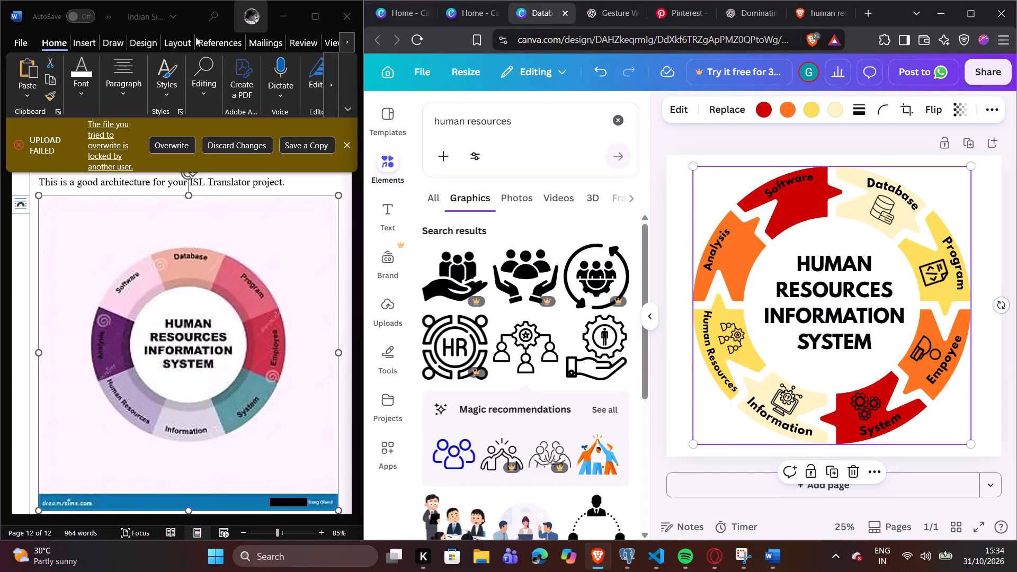
Replace the previous element search with "ANALYSIS" and limit the results to graphics.
{"action": "left_click", "coordinate": [615, 110]}
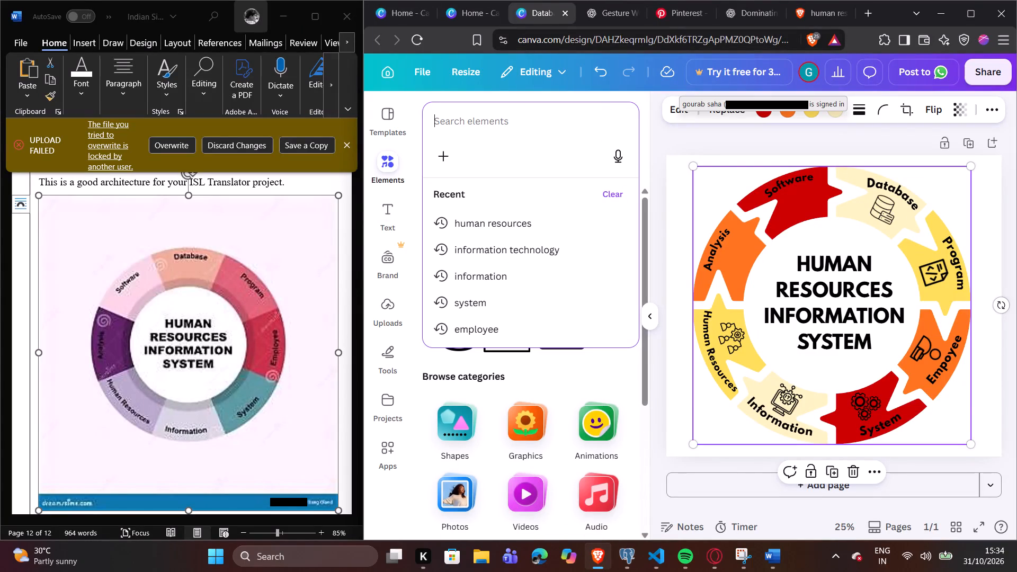
{"action": "key", "text": "shift+a"}
{"action": "type", "text": "na"}
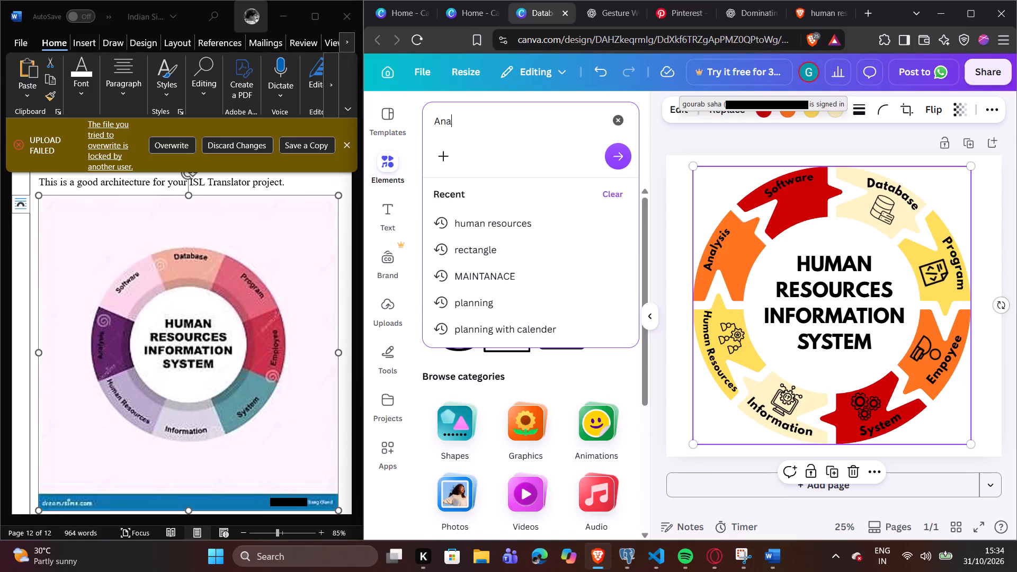
{"action": "key", "text": "l"}
{"action": "key", "text": "y"}
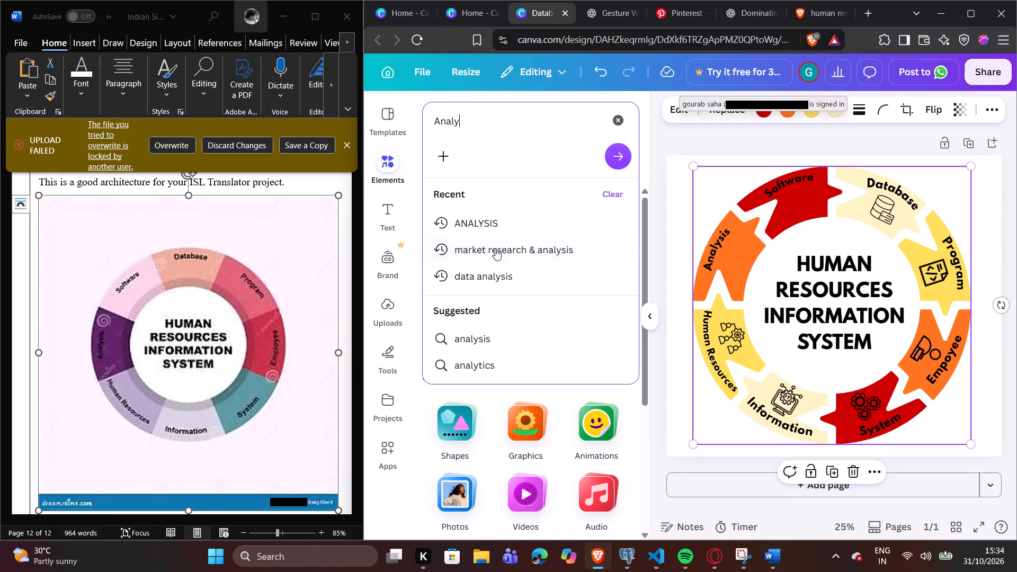
{"action": "left_click", "coordinate": [504, 226]}
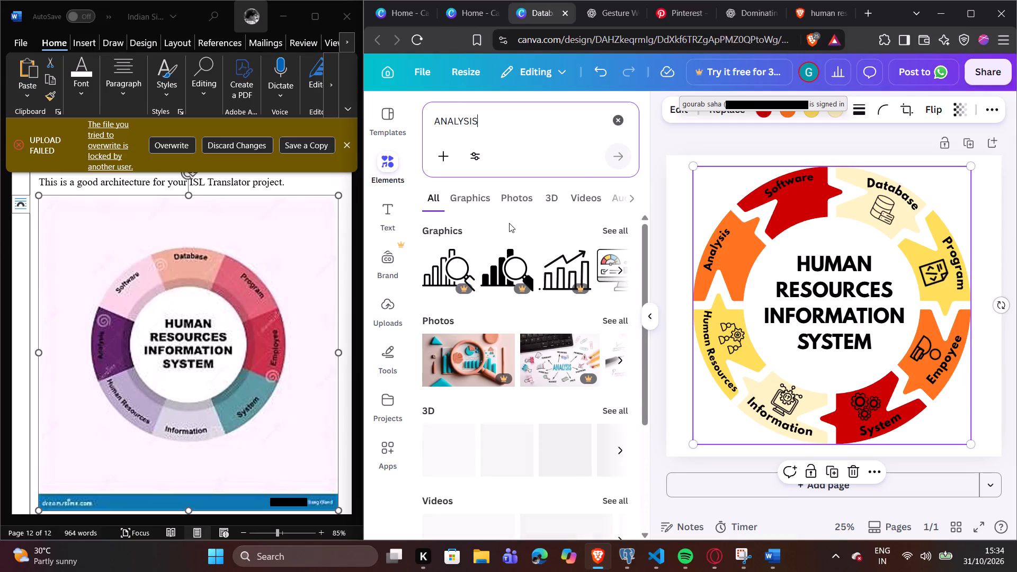
{"action": "scroll", "coordinate": [516, 284], "scroll_direction": "down", "scroll_amount": 3}
{"action": "scroll", "coordinate": [519, 292], "scroll_direction": "up", "scroll_amount": 2}
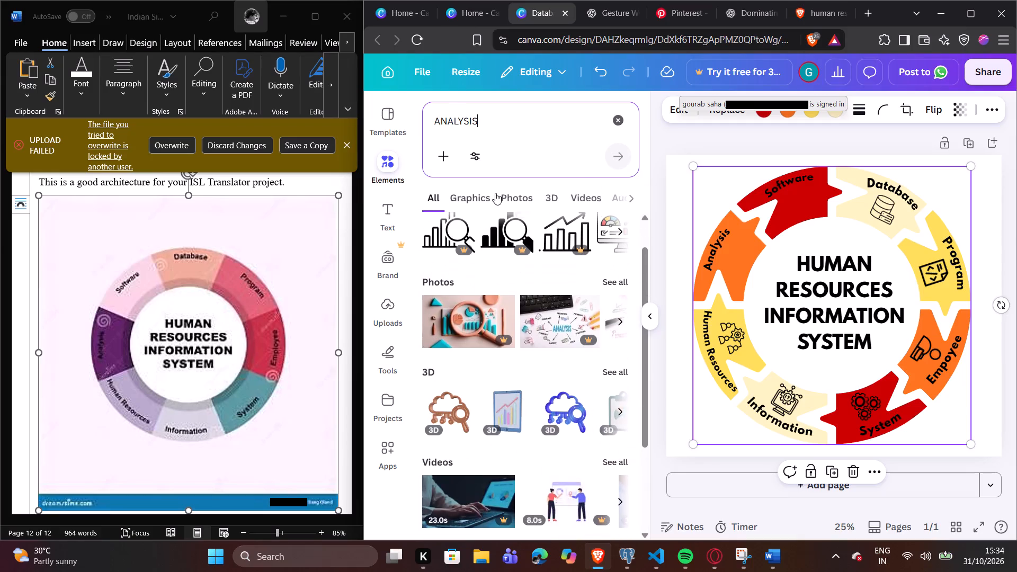
{"action": "left_click", "coordinate": [461, 200]}
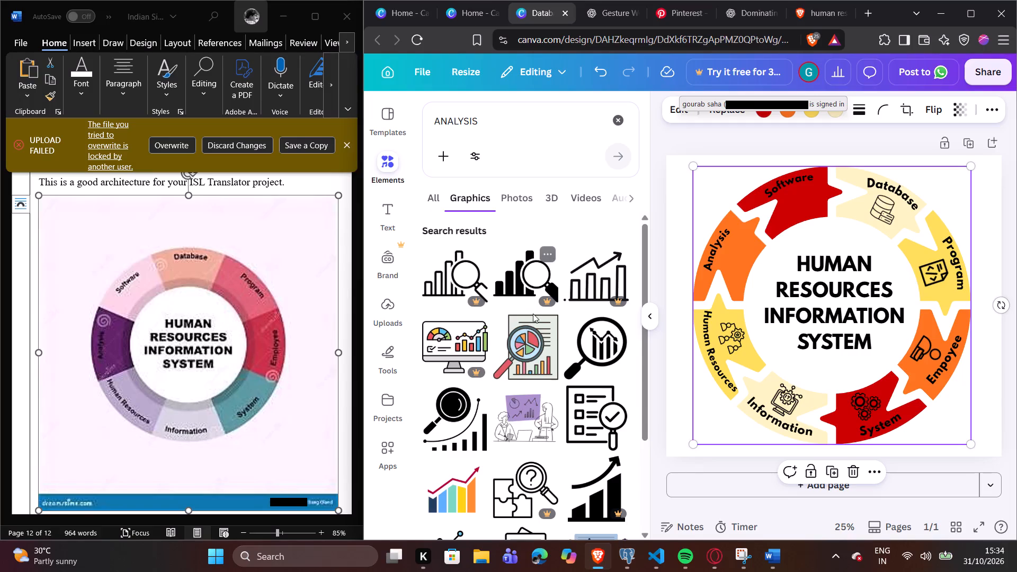
Insert the black magnifying glass with bar chart graphic and shrink it to about 220 px wide.
{"action": "left_click", "coordinate": [599, 342]}
{"action": "left_click", "coordinate": [656, 312]}
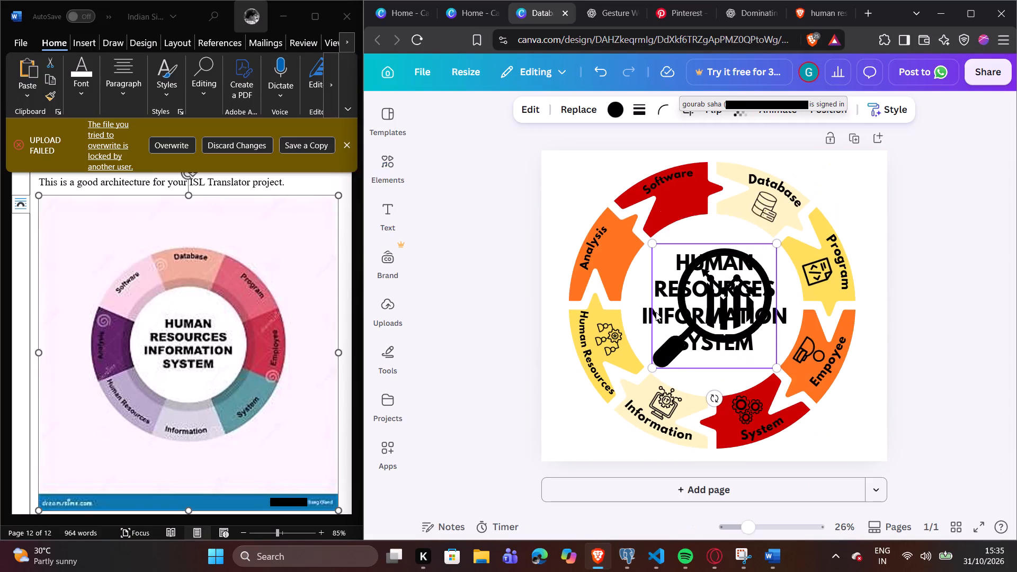
{"action": "left_click_drag", "start_coordinate": [650, 368], "coordinate": [757, 294]}
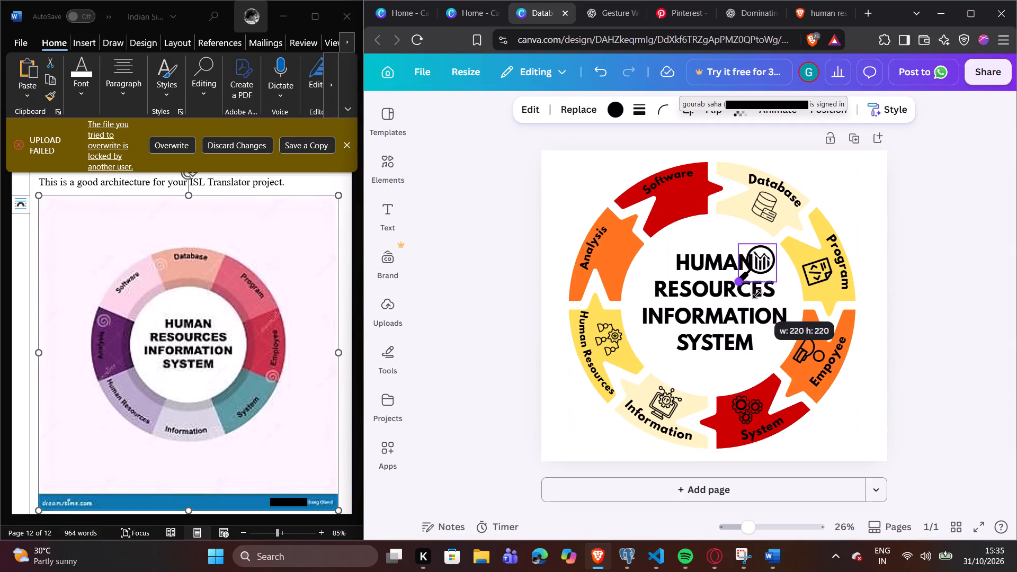
{"action": "left_click_drag", "start_coordinate": [757, 294], "coordinate": [753, 298]}
Place the magnifying glass icon in the orange Analysis segment beside its label, shrink it slightly, and rotate its handle to point down.
{"action": "left_click_drag", "start_coordinate": [768, 265], "coordinate": [626, 258]}
{"action": "left_click_drag", "start_coordinate": [599, 274], "coordinate": [604, 271]}
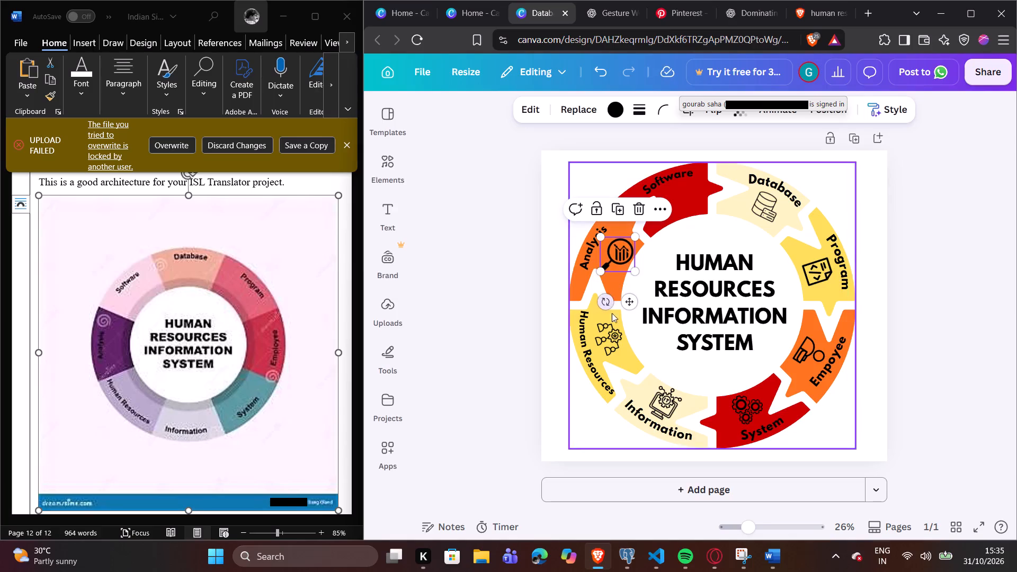
{"action": "left_click_drag", "start_coordinate": [610, 307], "coordinate": [652, 297]}
{"action": "left_click_drag", "start_coordinate": [618, 245], "coordinate": [614, 250]}
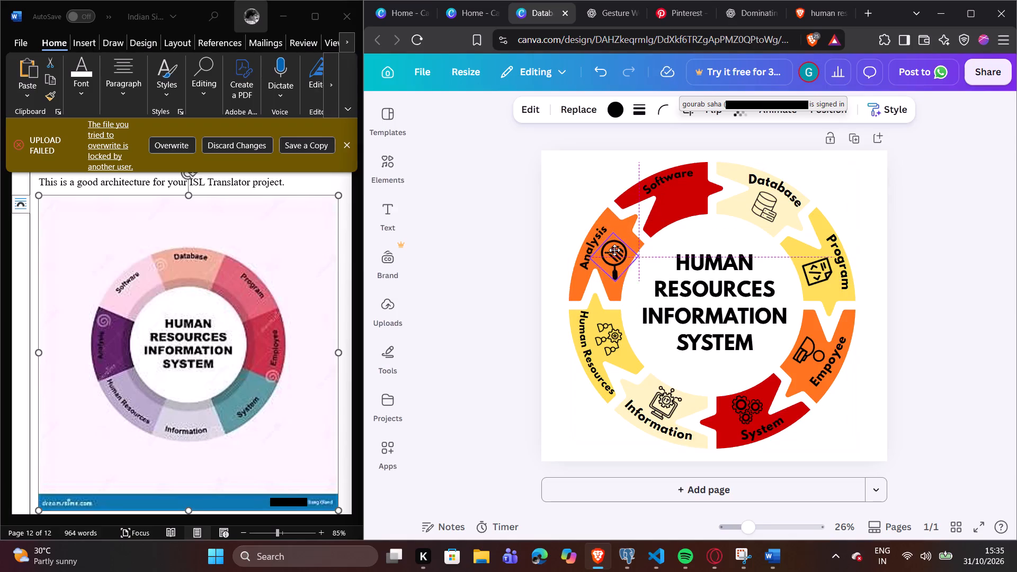
{"action": "left_click_drag", "start_coordinate": [614, 250], "coordinate": [614, 253]}
{"action": "left_click", "coordinate": [649, 240]}
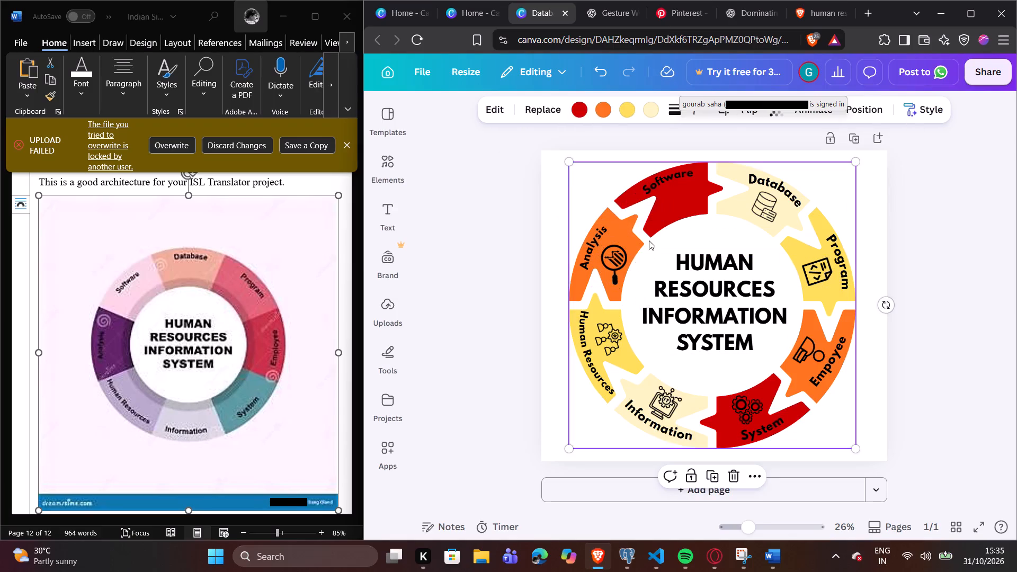
{"action": "left_click", "coordinate": [613, 253]}
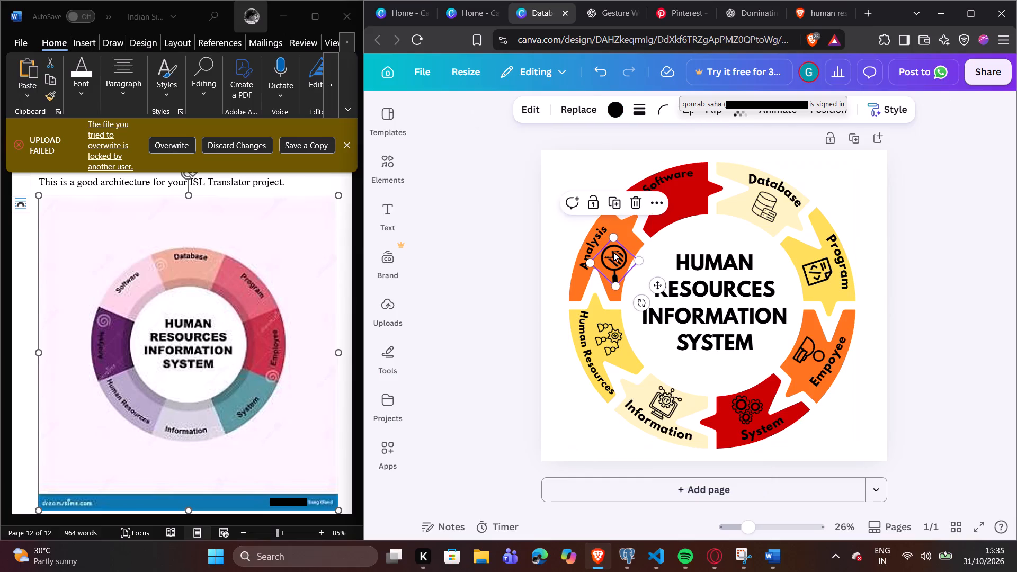
{"action": "left_click", "coordinate": [634, 264]}
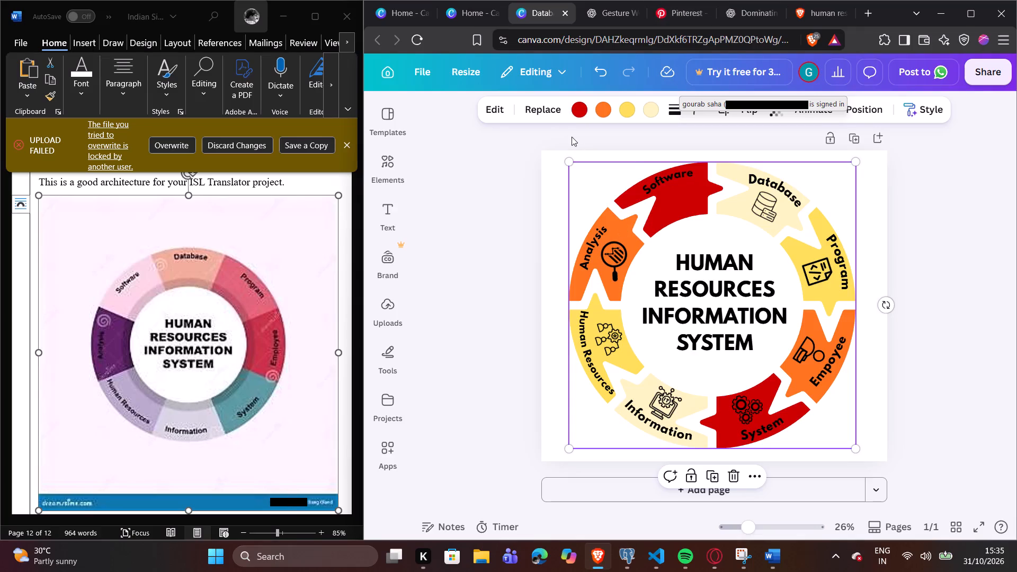
Replace the previous element search with "software" and limit the results to graphics.
{"action": "left_click", "coordinate": [372, 172]}
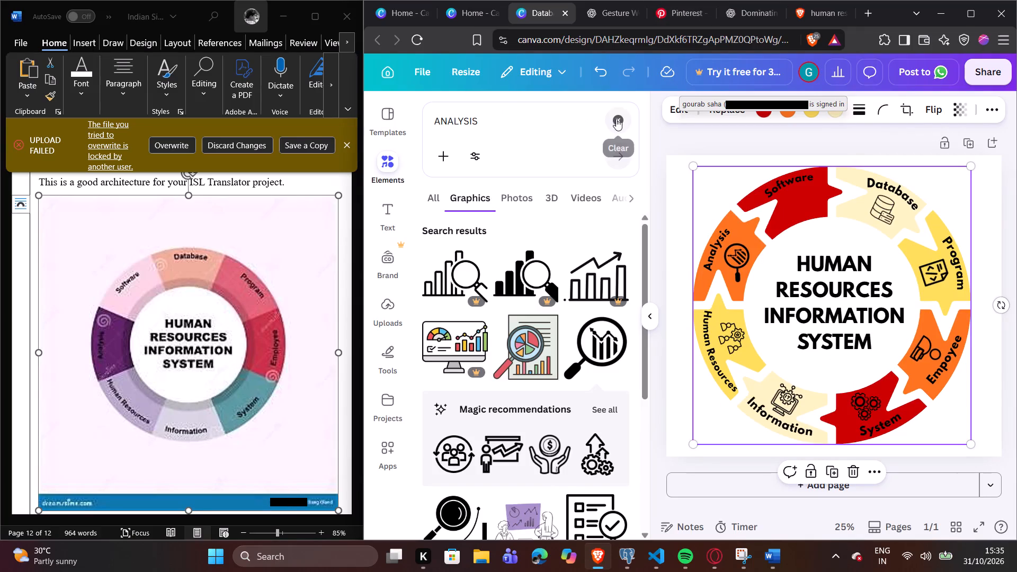
{"action": "left_click", "coordinate": [617, 119]}
{"action": "key", "text": "s"}
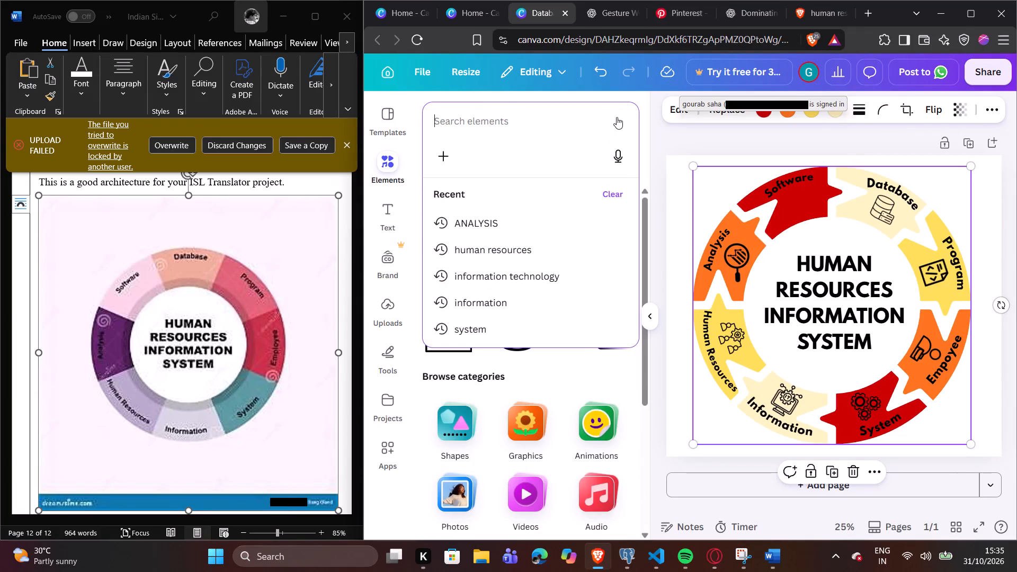
{"action": "type", "text": "of"}
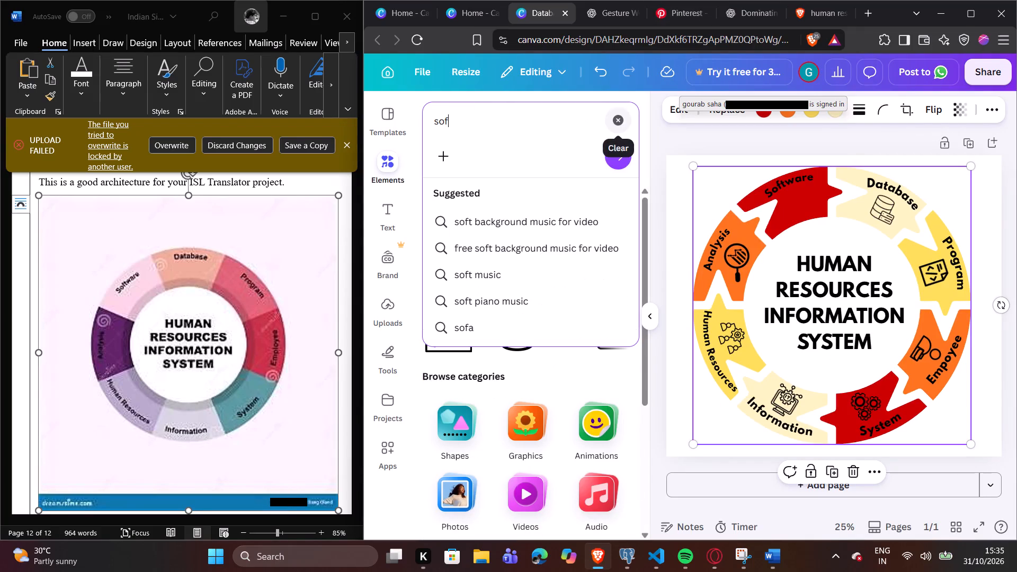
{"action": "key", "text": "t"}
{"action": "type", "text": "wa"}
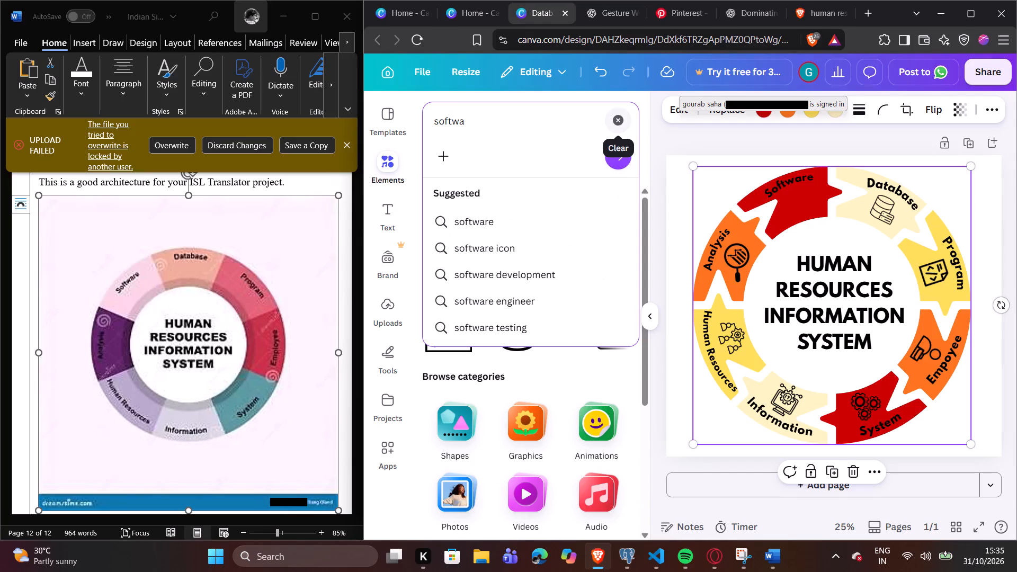
{"action": "type", "text": "re"}
{"action": "key", "text": "Return"}
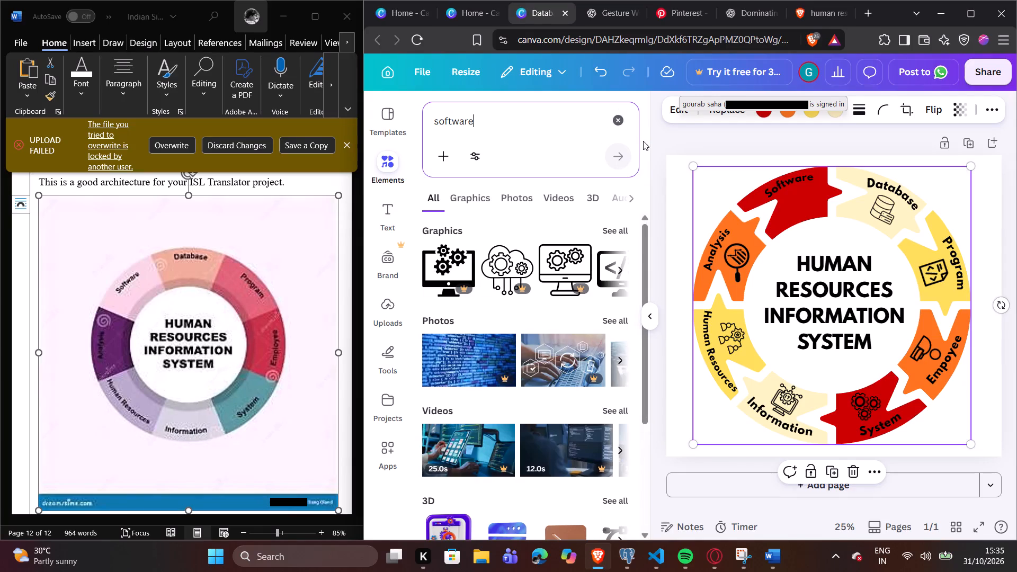
{"action": "left_click", "coordinate": [464, 199]}
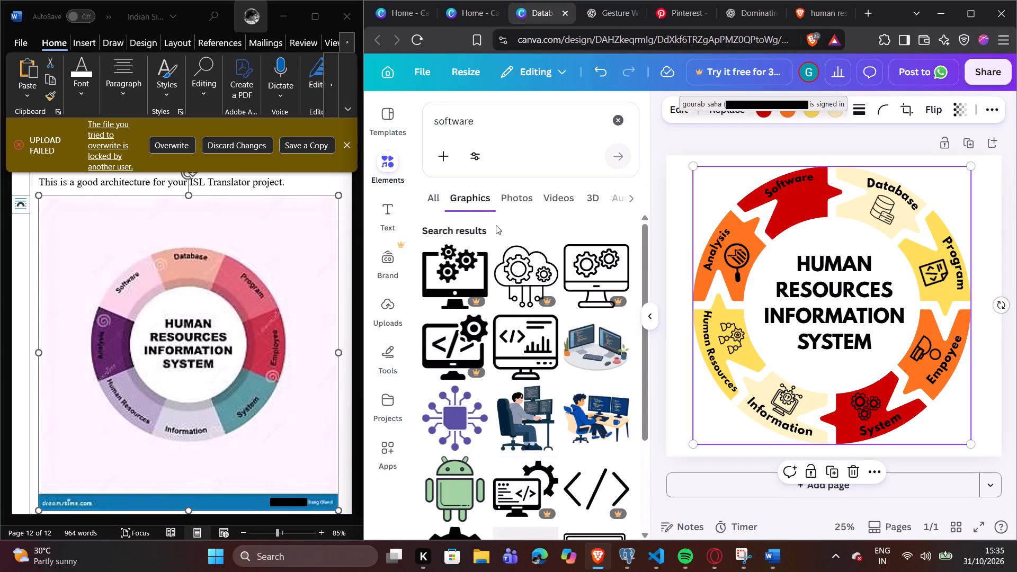
Insert the outlined monitor graphic with code brackets and bar chart, and shrink it to about 226 px wide.
{"action": "scroll", "coordinate": [547, 263], "scroll_direction": "down", "scroll_amount": 1}
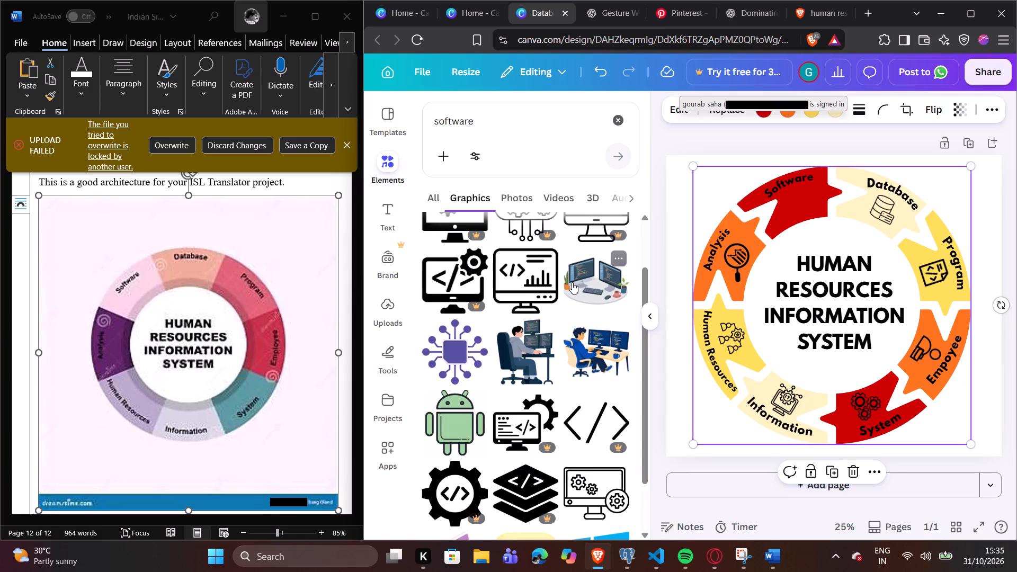
{"action": "scroll", "coordinate": [572, 282], "scroll_direction": "down", "scroll_amount": 3}
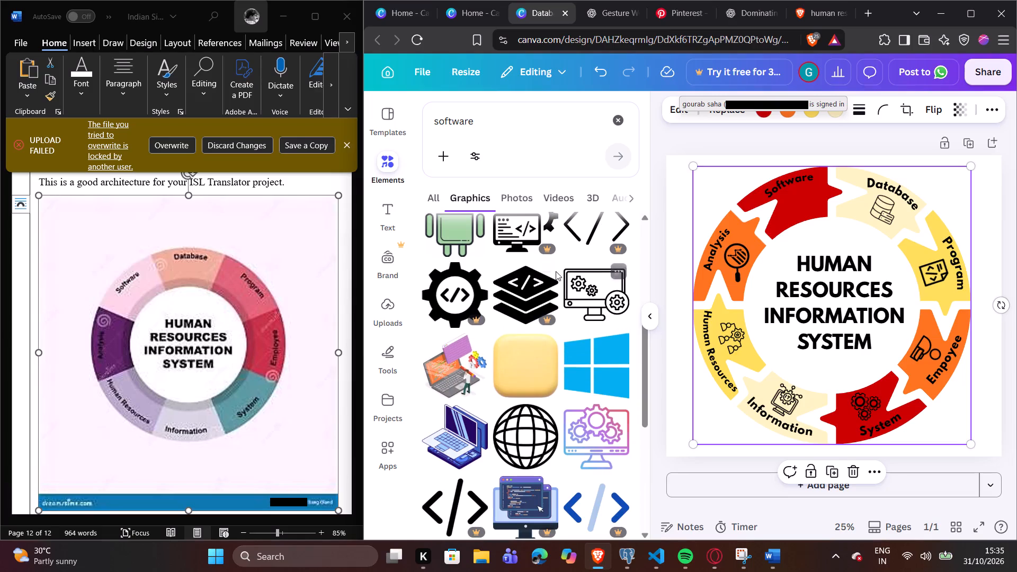
{"action": "scroll", "coordinate": [556, 271], "scroll_direction": "up", "scroll_amount": 4}
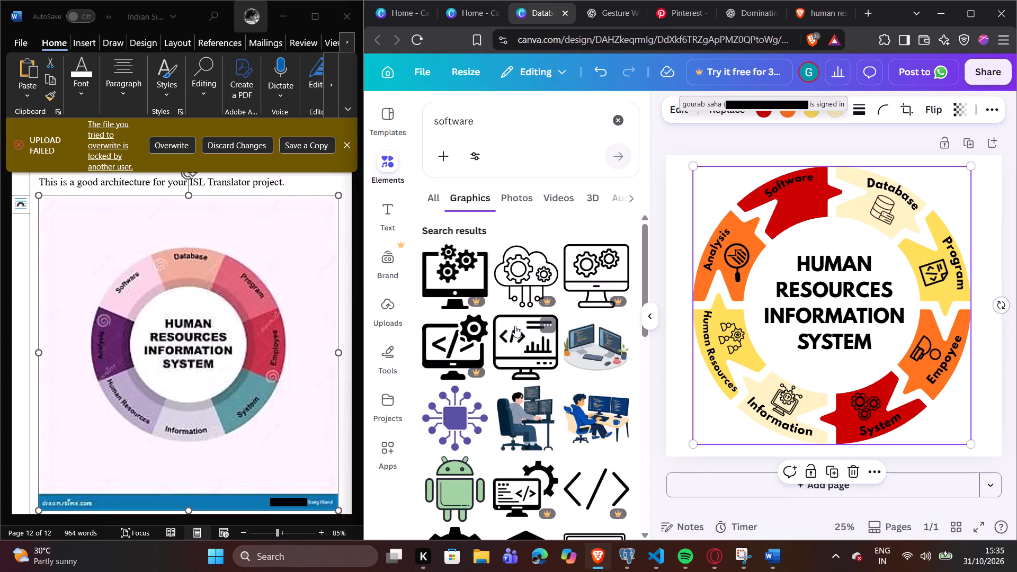
{"action": "left_click", "coordinate": [520, 328]}
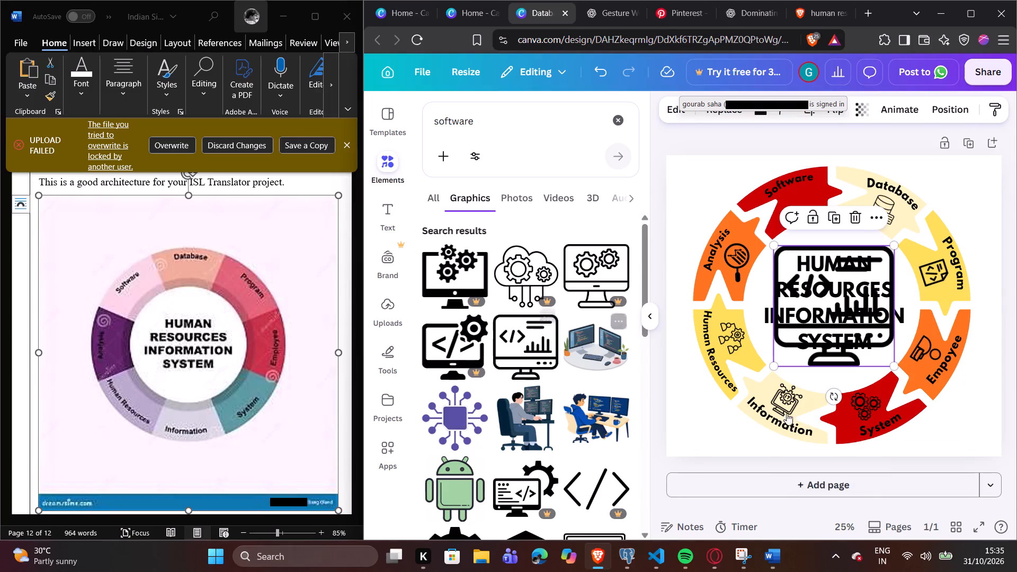
{"action": "left_click", "coordinate": [644, 317]}
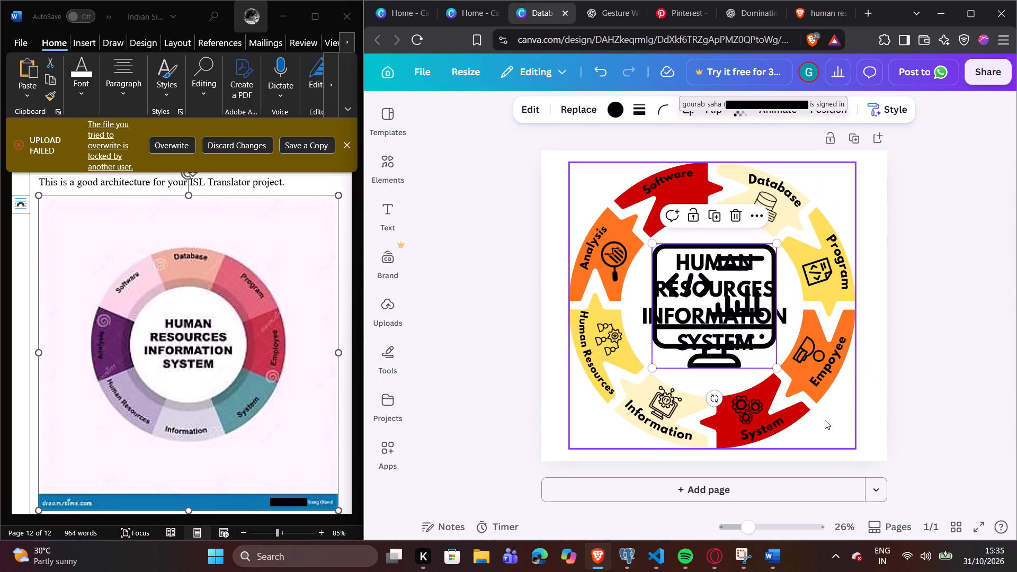
{"action": "left_click_drag", "start_coordinate": [779, 369], "coordinate": [724, 250]}
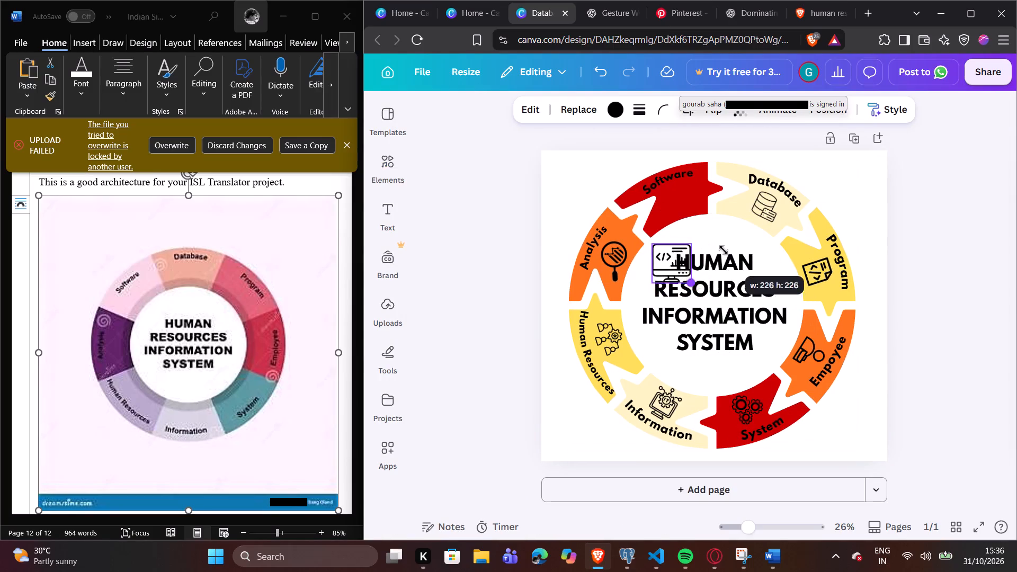
{"action": "left_click_drag", "start_coordinate": [724, 250], "coordinate": [719, 245]}
Move the monitor icon into the red Software segment below its label, rotate it to about -18°, and shrink it to about 175 px.
{"action": "left_click_drag", "start_coordinate": [665, 260], "coordinate": [676, 201]}
{"action": "left_click_drag", "start_coordinate": [668, 250], "coordinate": [684, 252]}
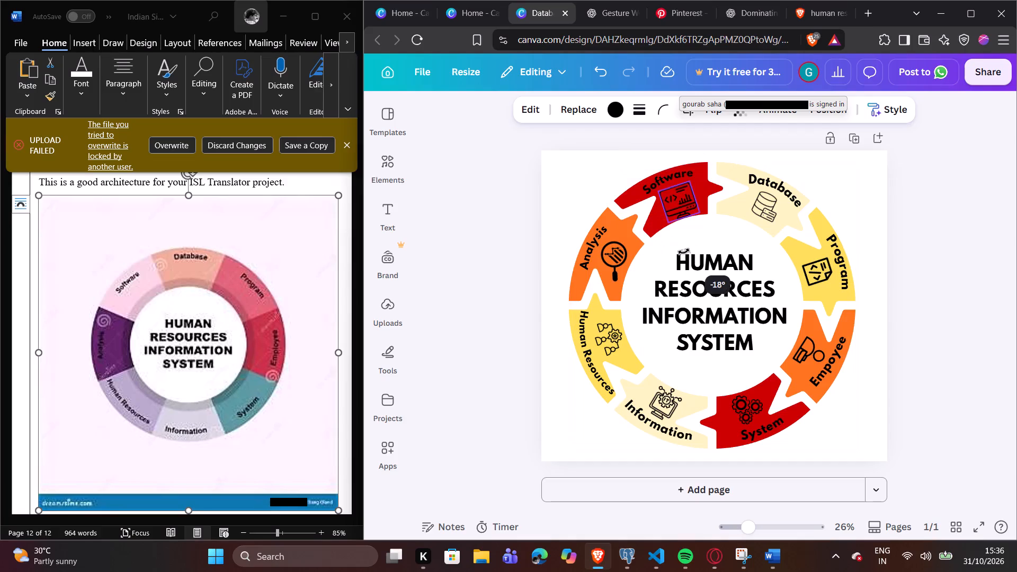
{"action": "left_click_drag", "start_coordinate": [684, 252], "coordinate": [682, 252]}
{"action": "left_click", "coordinate": [701, 214]}
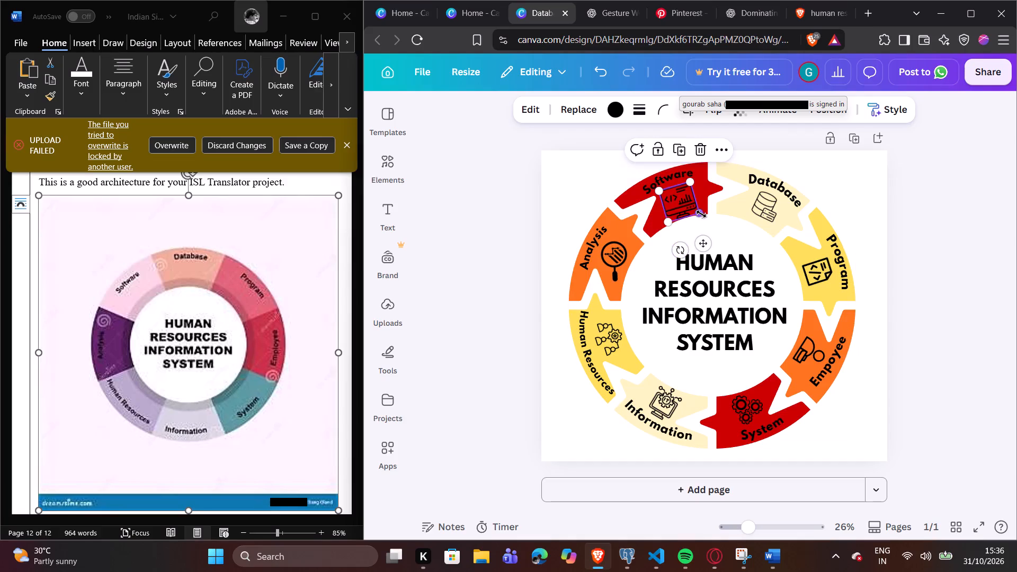
{"action": "left_click", "coordinate": [668, 215]}
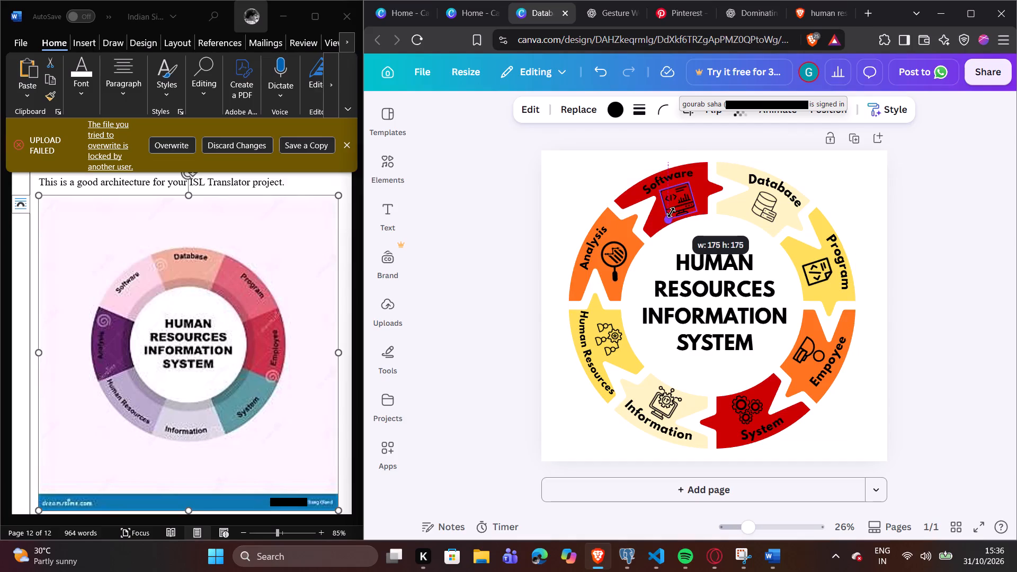
{"action": "left_click", "coordinate": [685, 227]}
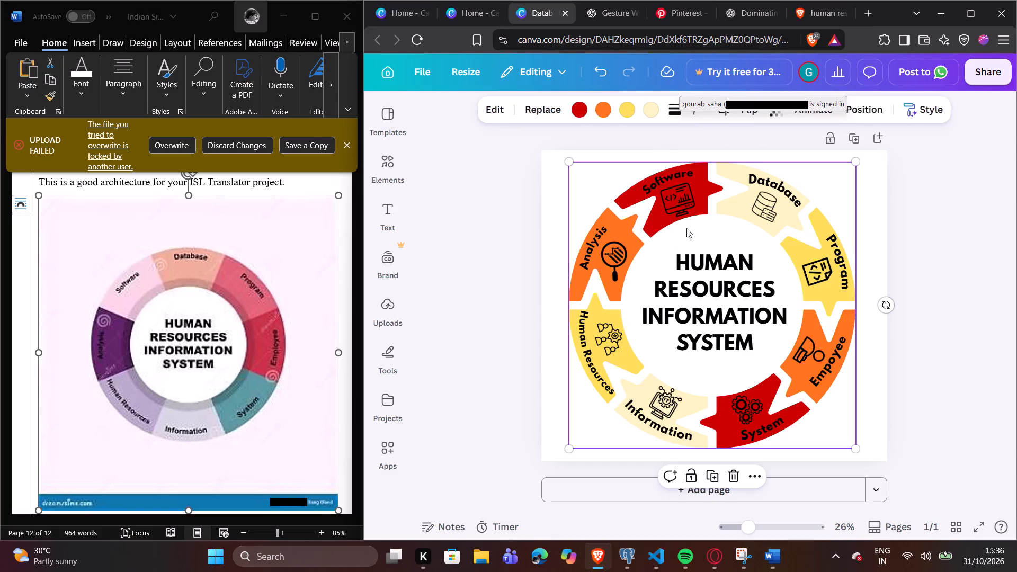
Tilt the Software segment's monitor icon slightly further counter-clockwise to follow the segment's curve.
{"action": "left_click", "coordinate": [680, 208]}
{"action": "left_click", "coordinate": [680, 252]}
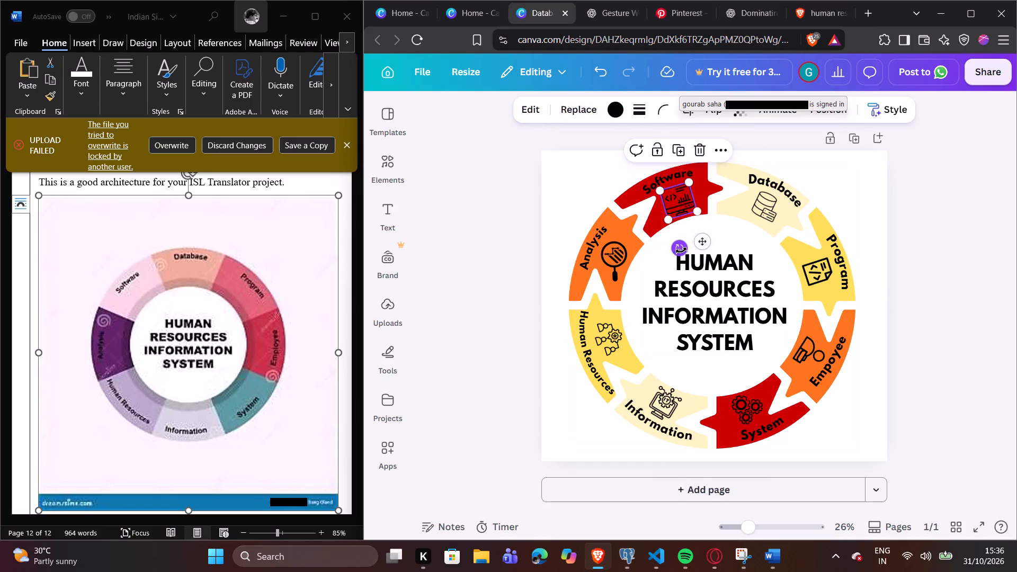
{"action": "left_click", "coordinate": [691, 225]}
{"action": "left_click", "coordinate": [684, 195]}
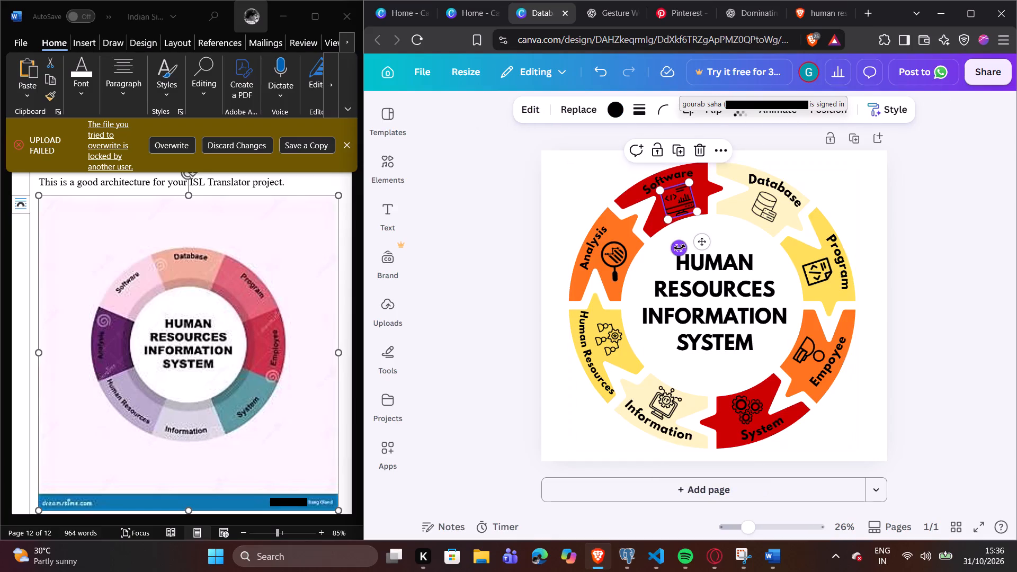
{"action": "left_click", "coordinate": [680, 247]}
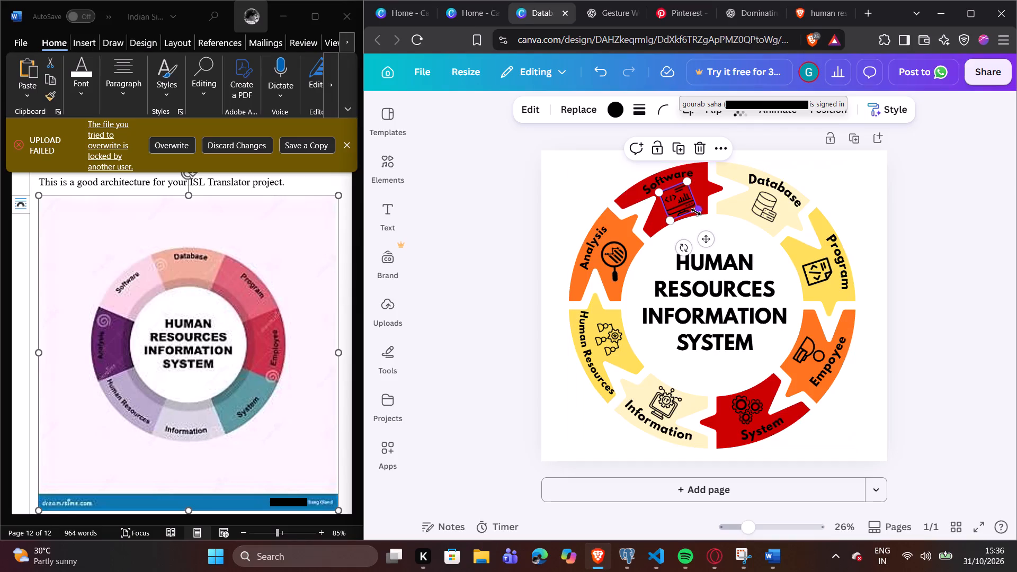
Shrink the Software segment's monitor icon slightly so it fits the red segment, and rotate it to about -16°.
{"action": "left_click", "coordinate": [696, 212]}
{"action": "left_click_drag", "start_coordinate": [692, 209], "coordinate": [695, 210]}
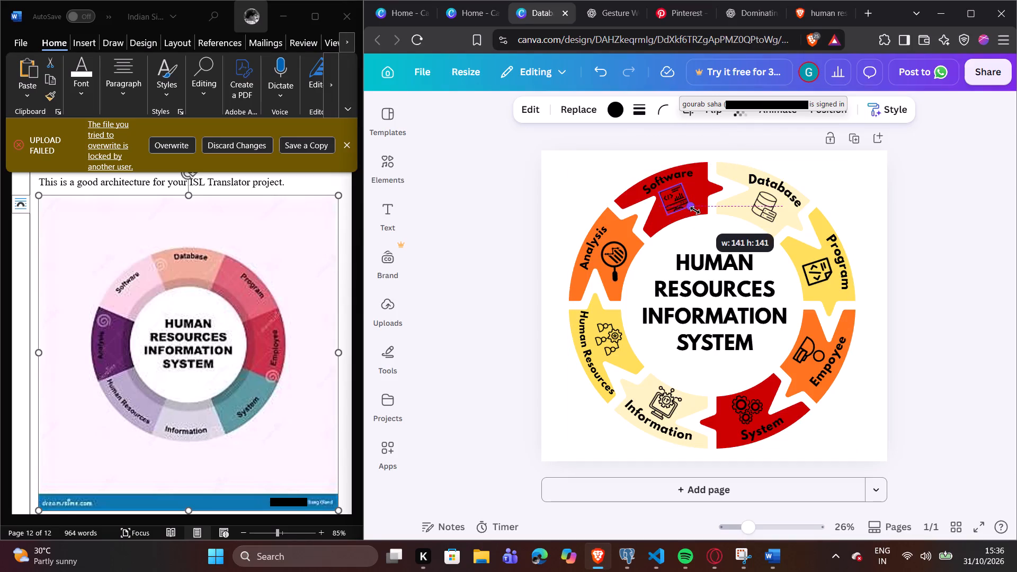
{"action": "left_click_drag", "start_coordinate": [695, 210], "coordinate": [693, 215]}
{"action": "left_click", "coordinate": [688, 225]}
{"action": "left_click", "coordinate": [680, 205]}
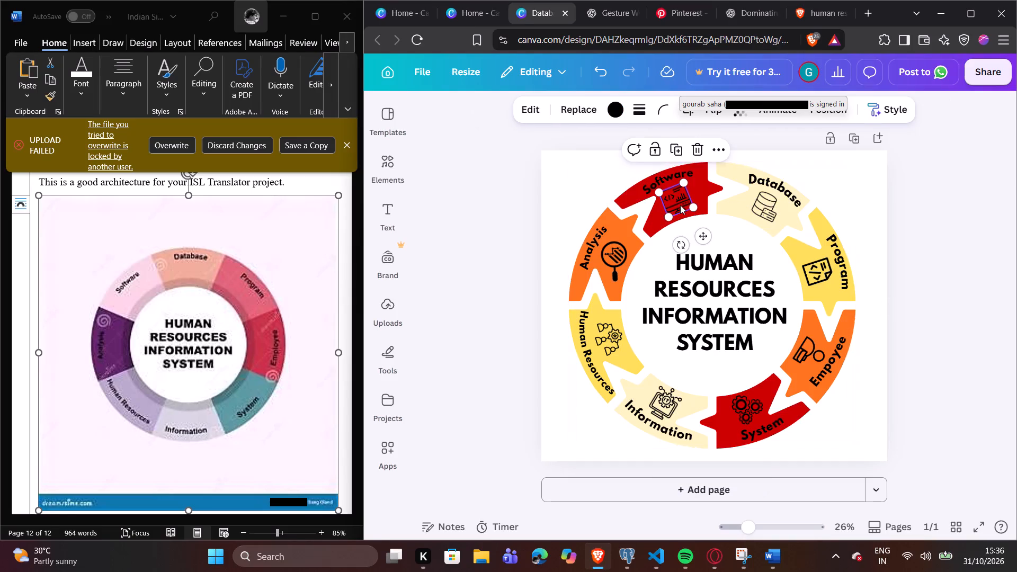
{"action": "left_click", "coordinate": [680, 244]}
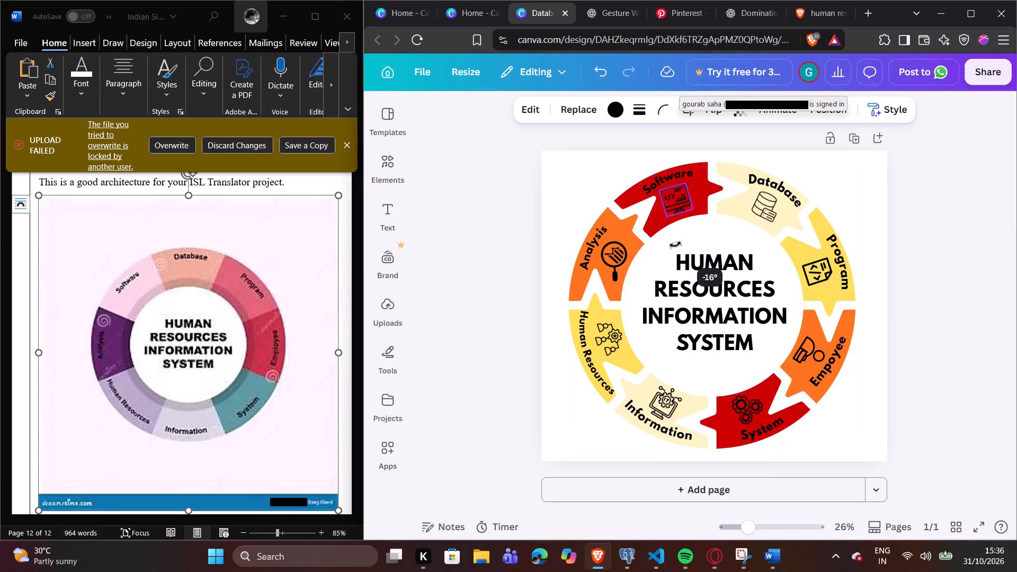
{"action": "left_click", "coordinate": [691, 229]}
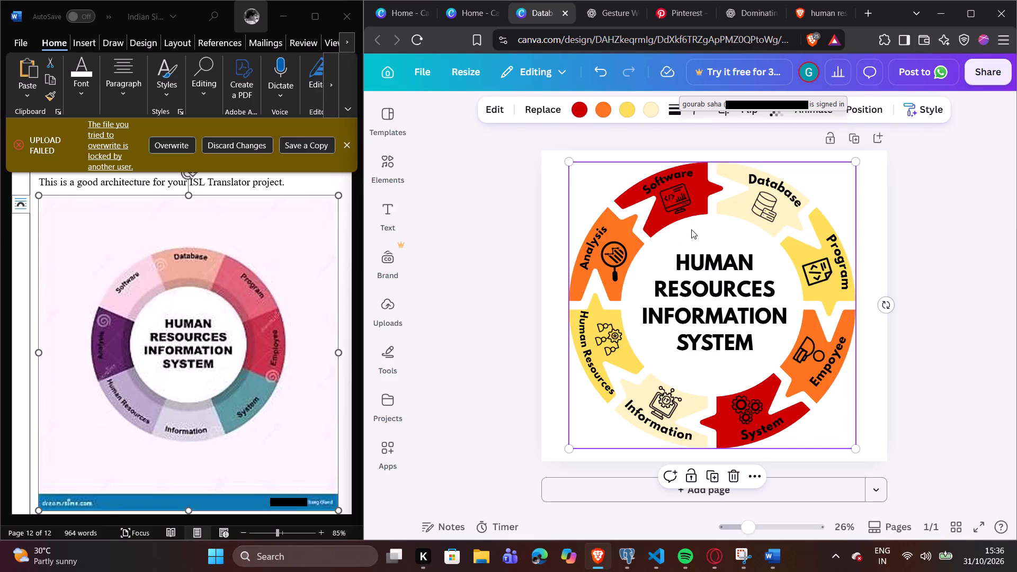
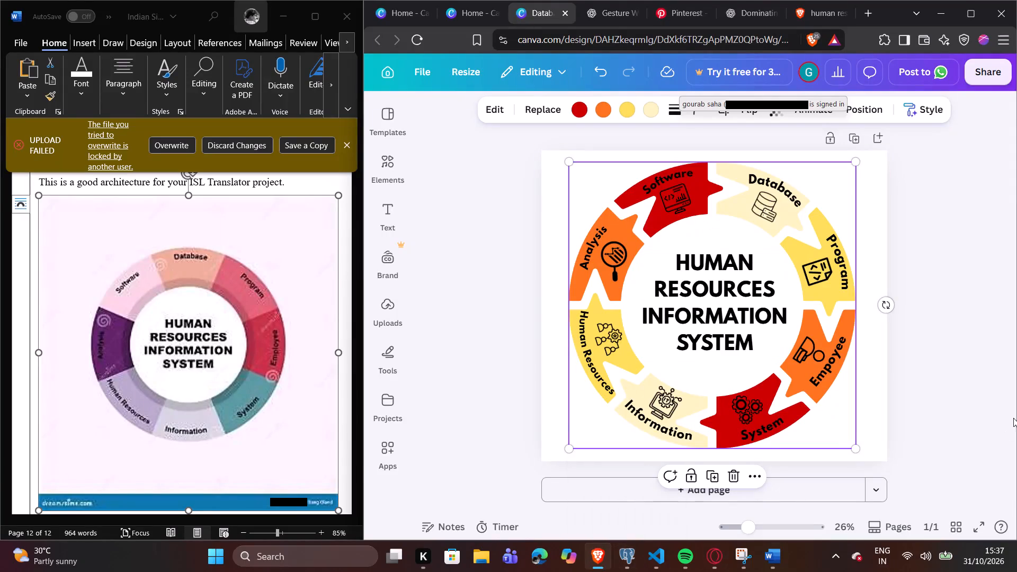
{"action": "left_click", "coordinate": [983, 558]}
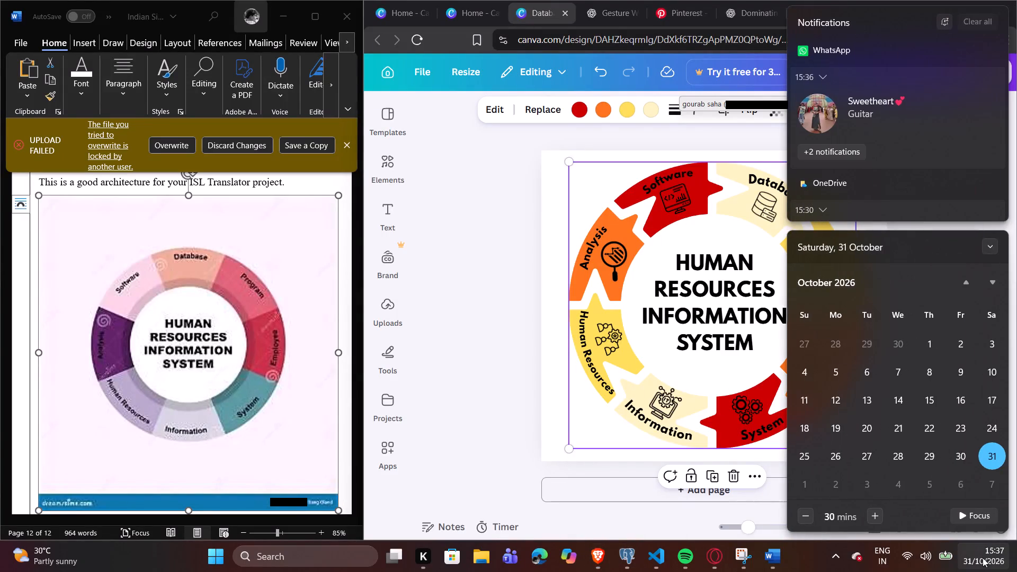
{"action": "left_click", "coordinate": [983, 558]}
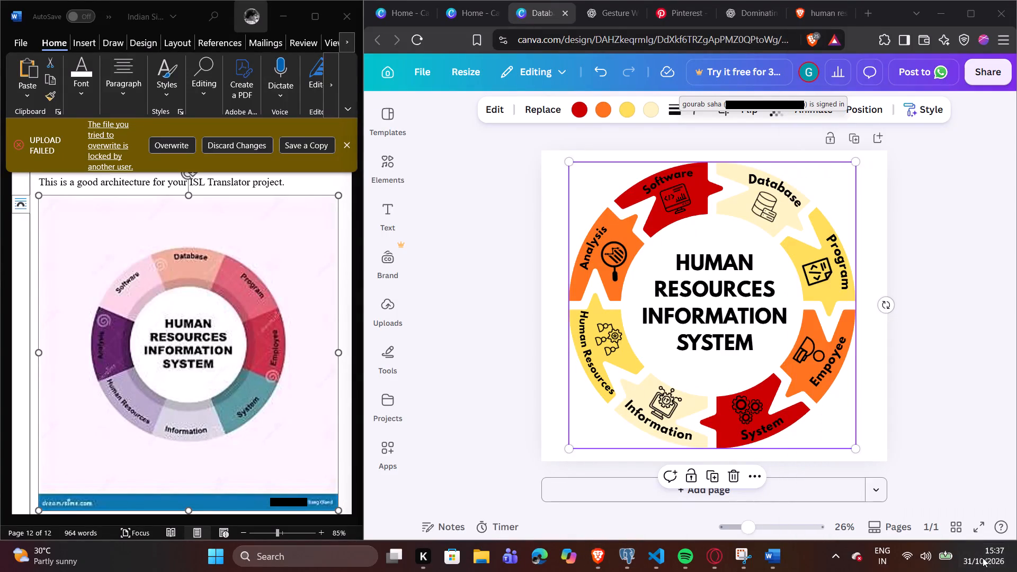